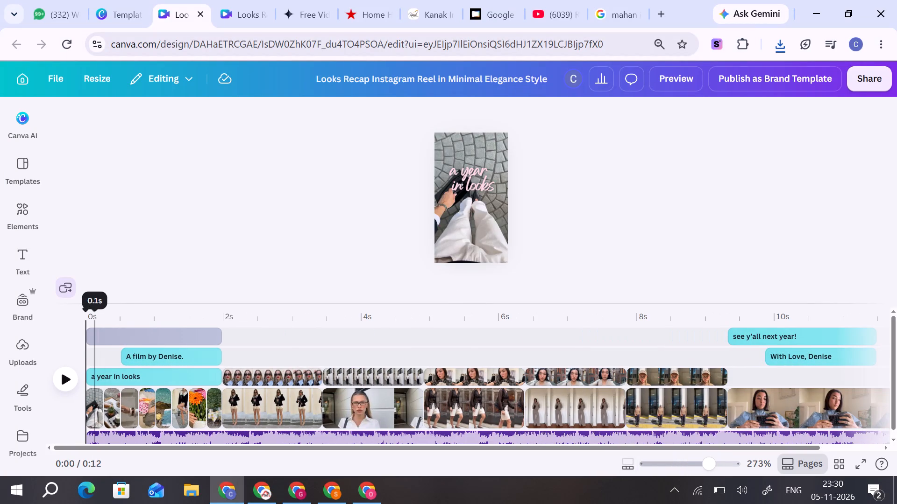
Scrub the reel's timeline from the start to about 0.5 s to preview the opening title clips.
{"action": "left_click_drag", "start_coordinate": [88, 309], "coordinate": [132, 308]}
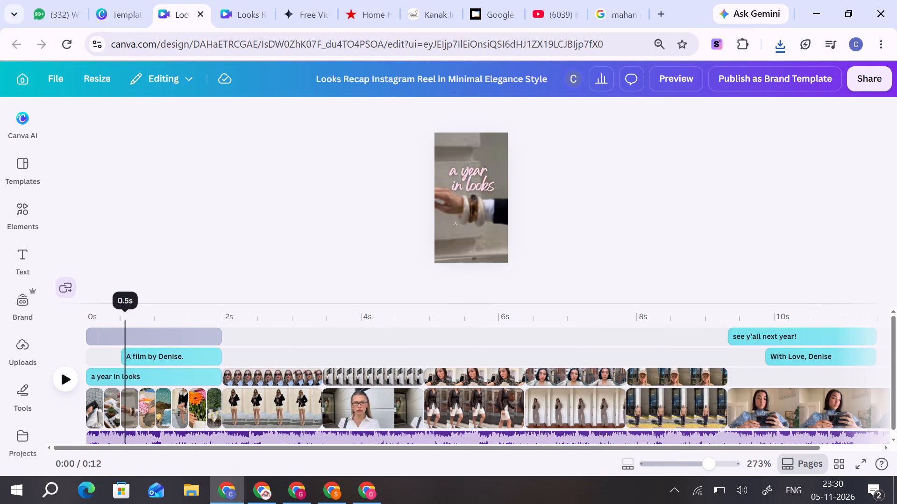
Scrub through the Looks Recap reel's timeline to examine the split-screen outfit clips between the opening title and the closing scene.
{"action": "left_click_drag", "start_coordinate": [132, 308], "coordinate": [241, 311]}
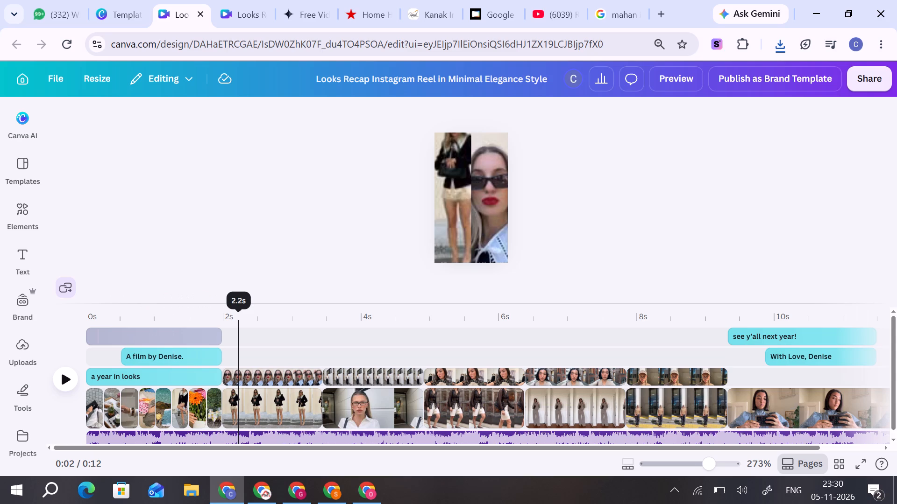
{"action": "left_click_drag", "start_coordinate": [241, 311], "coordinate": [399, 312]}
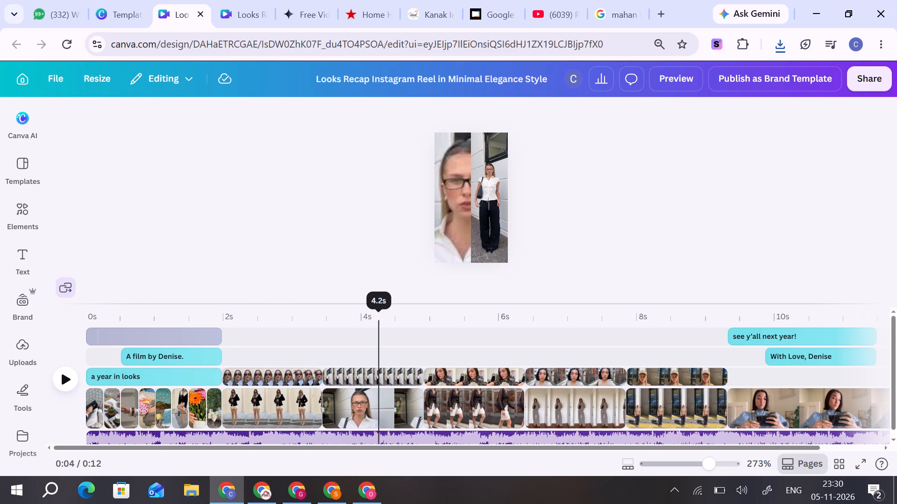
{"action": "left_click_drag", "start_coordinate": [399, 312], "coordinate": [701, 321]}
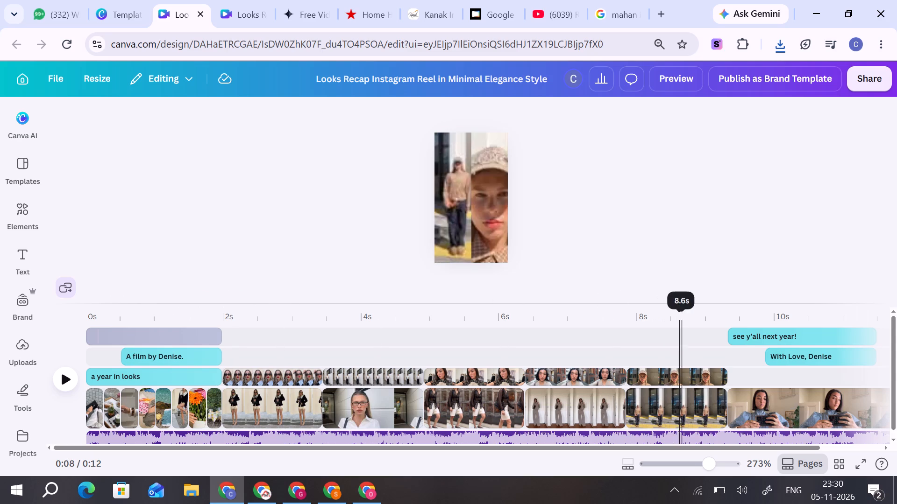
{"action": "left_click_drag", "start_coordinate": [701, 321], "coordinate": [294, 313]}
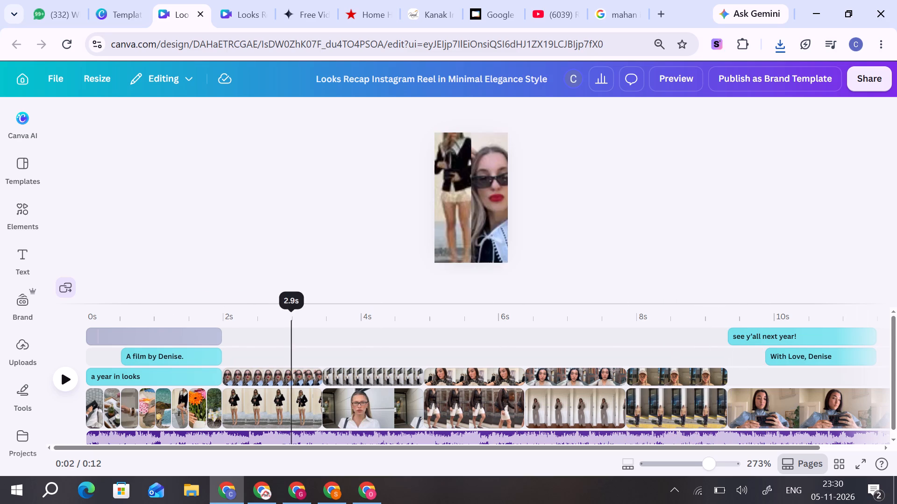
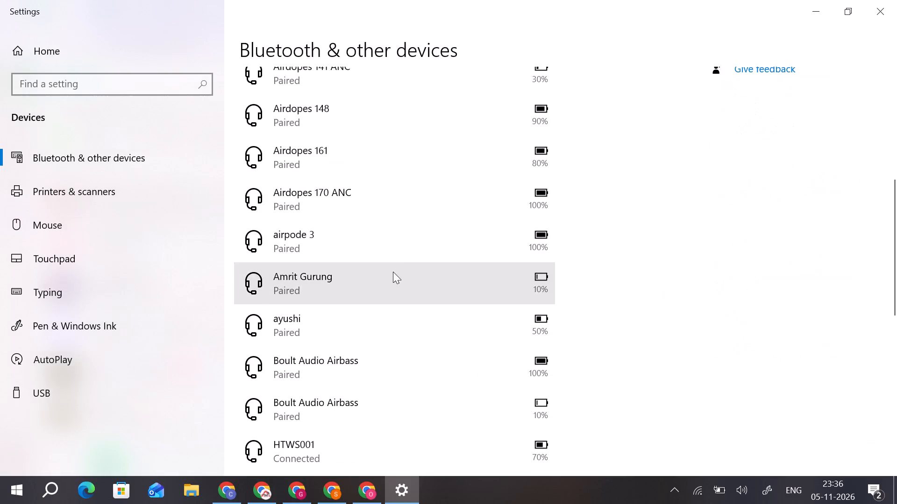
Connect the paired Bluetooth audio device airpode 3.
{"action": "left_click", "coordinate": [397, 233]}
{"action": "left_click", "coordinate": [427, 293]}
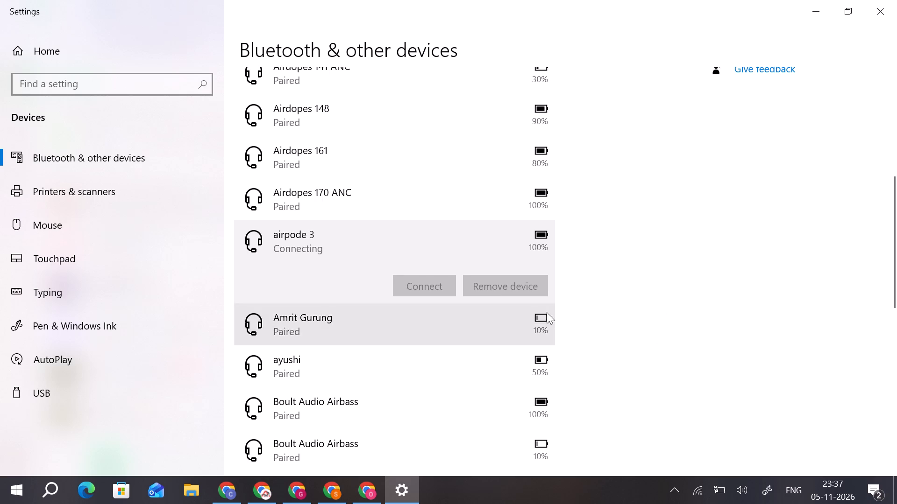
Remove the connected HTWS001 headset from the Bluetooth devices under Mouse, keyboard, & pen.
{"action": "scroll", "coordinate": [535, 308], "scroll_direction": "up", "scroll_amount": 2}
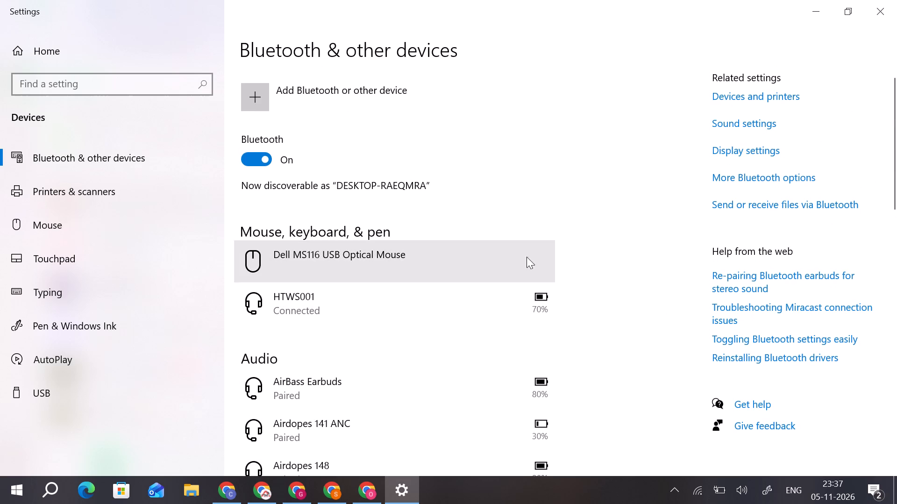
{"action": "left_click", "coordinate": [489, 297]}
{"action": "left_click", "coordinate": [494, 347]}
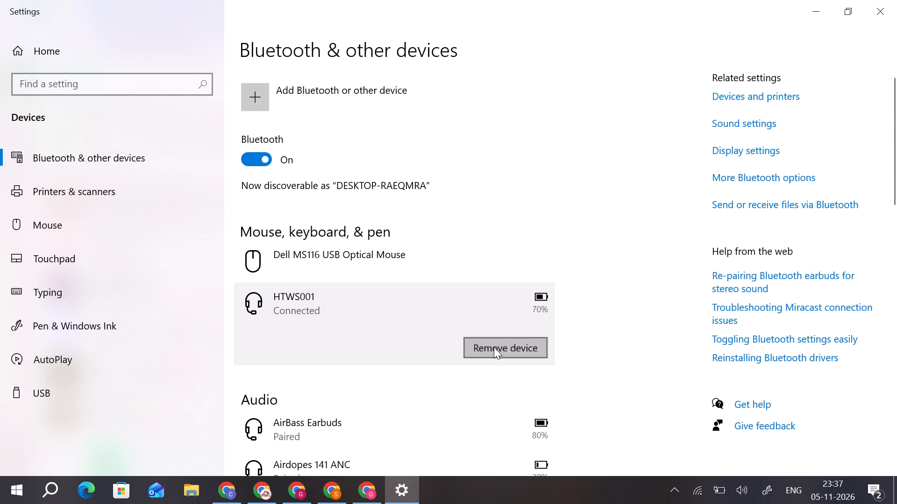
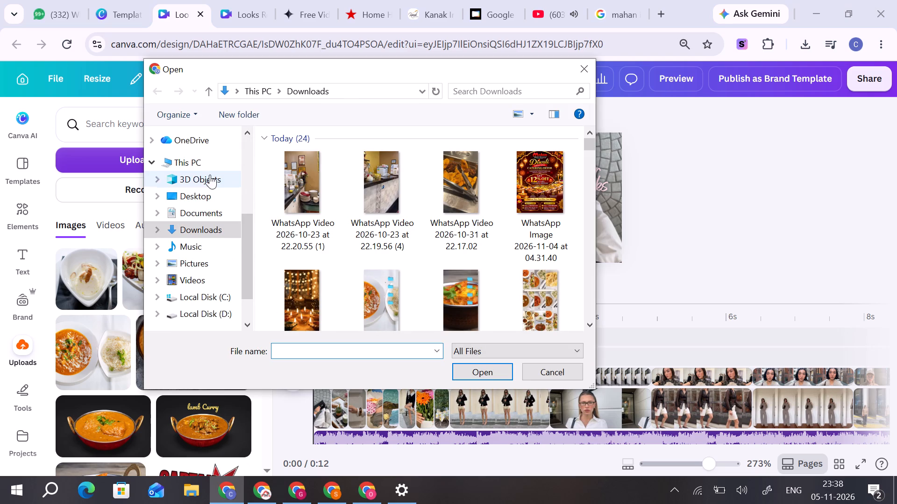
Upload the file WhatsApp Video 2026-10-31 at 22.17.02 from Downloads to the Looks Recap reel's media uploads.
{"action": "left_click", "coordinate": [473, 183]}
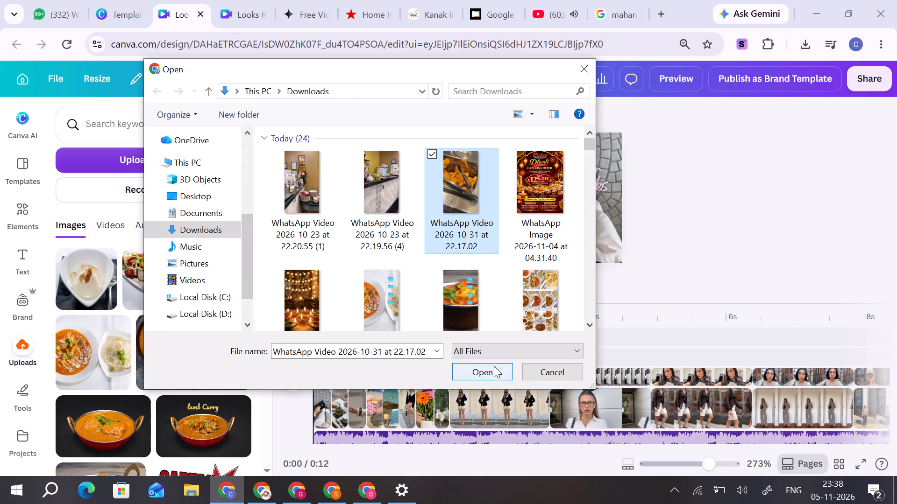
{"action": "left_click", "coordinate": [494, 366]}
Close the second open copy of the Looks Recap reel, keeping the design used for the video upload.
{"action": "left_click", "coordinate": [533, 2]}
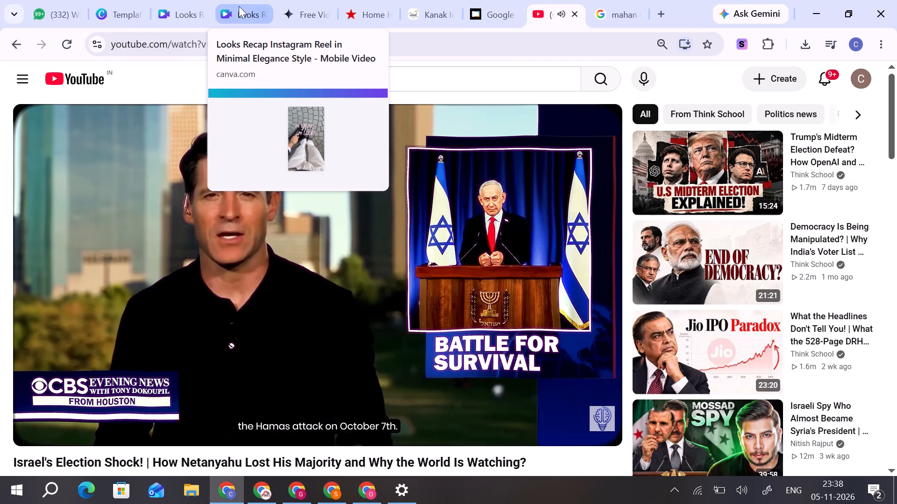
{"action": "left_click", "coordinate": [239, 6]}
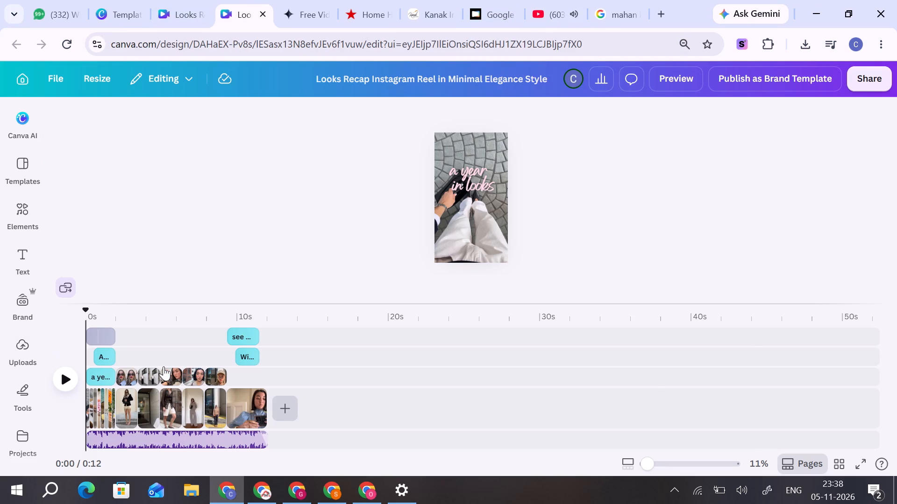
{"action": "left_click", "coordinate": [185, 1]}
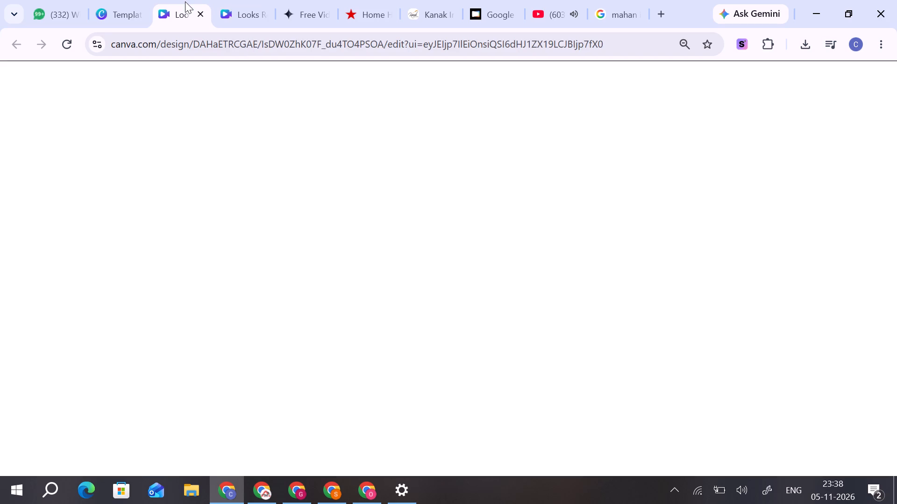
{"action": "left_click", "coordinate": [246, 0]}
{"action": "left_click", "coordinate": [262, 13]}
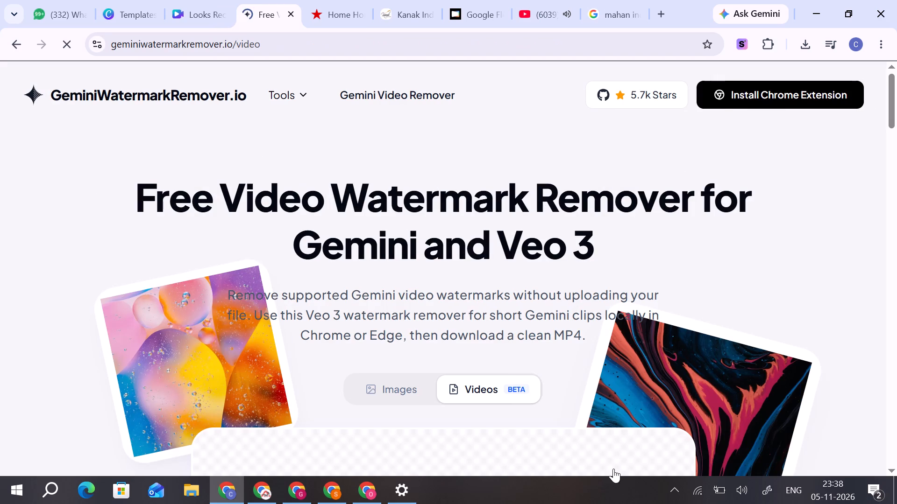
Replace the first opening clip of the Looks Recap reel with the uploaded salad-bar buffet video.
{"action": "left_click", "coordinate": [291, 14]}
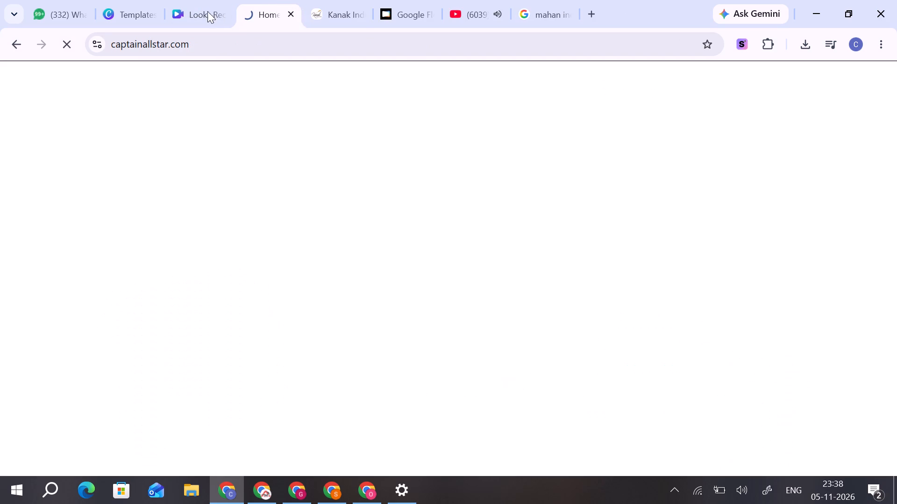
{"action": "left_click", "coordinate": [189, 11]}
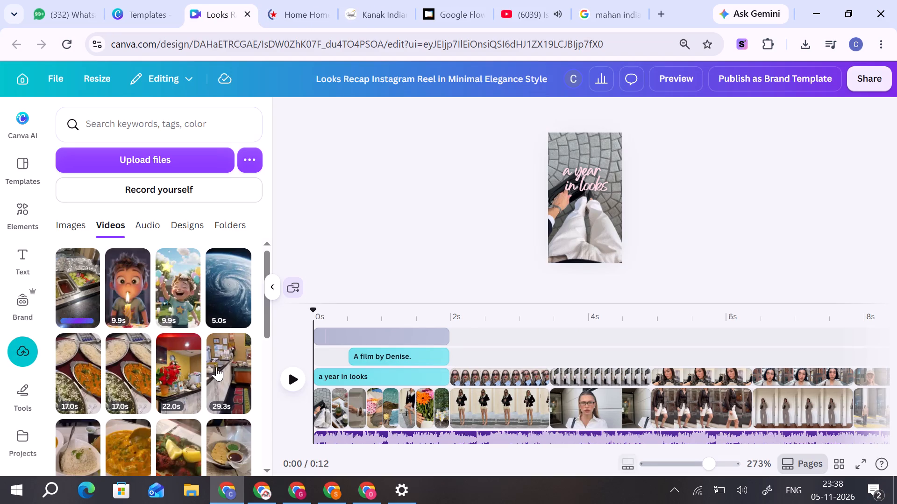
{"action": "left_click", "coordinate": [575, 221]}
{"action": "left_click_drag", "start_coordinate": [81, 289], "coordinate": [121, 285]}
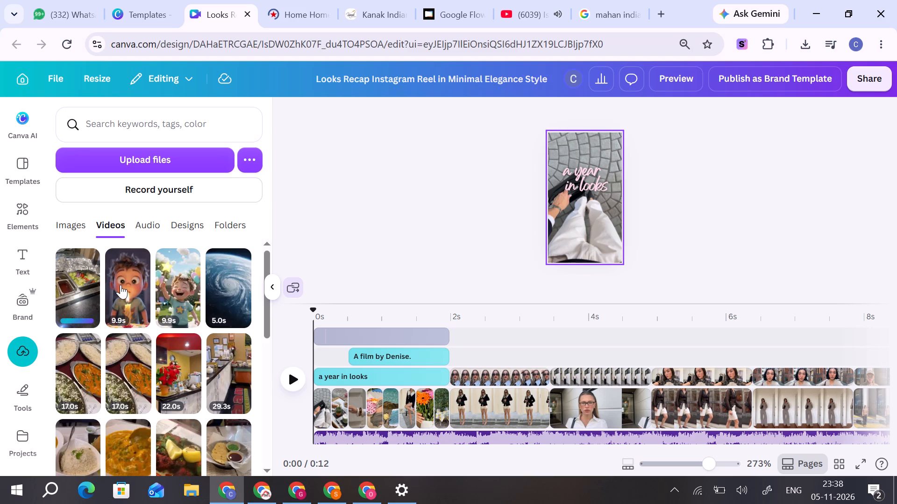
{"action": "left_click_drag", "start_coordinate": [121, 285], "coordinate": [543, 208]}
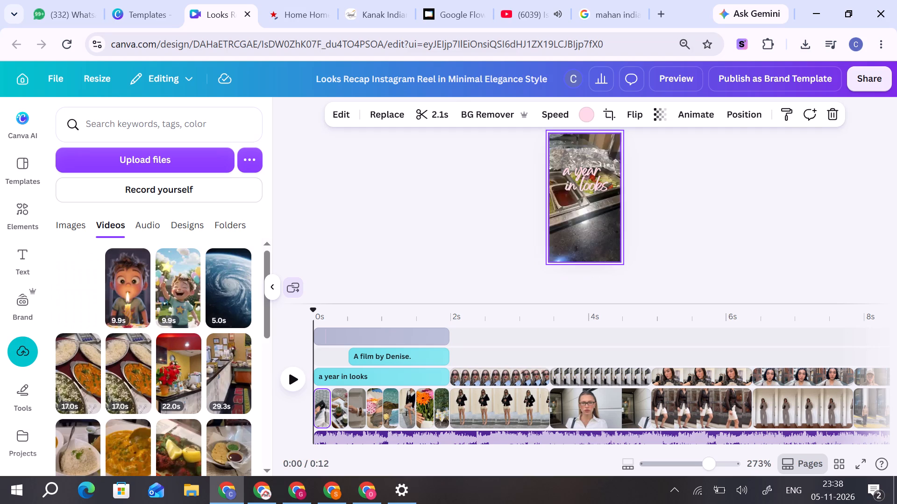
{"action": "left_click_drag", "start_coordinate": [543, 208], "coordinate": [550, 208]}
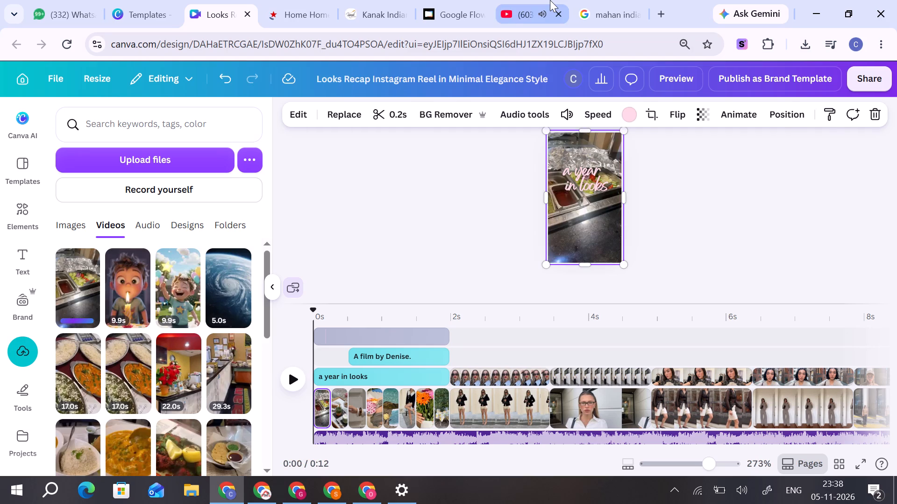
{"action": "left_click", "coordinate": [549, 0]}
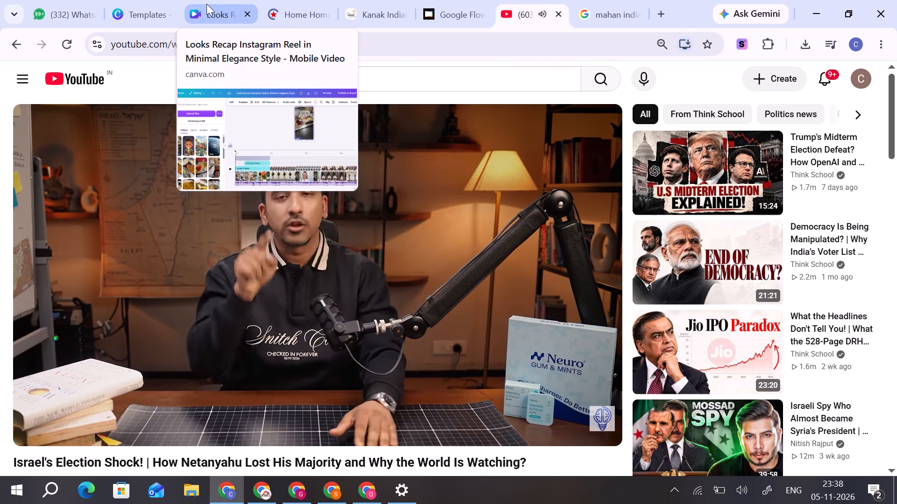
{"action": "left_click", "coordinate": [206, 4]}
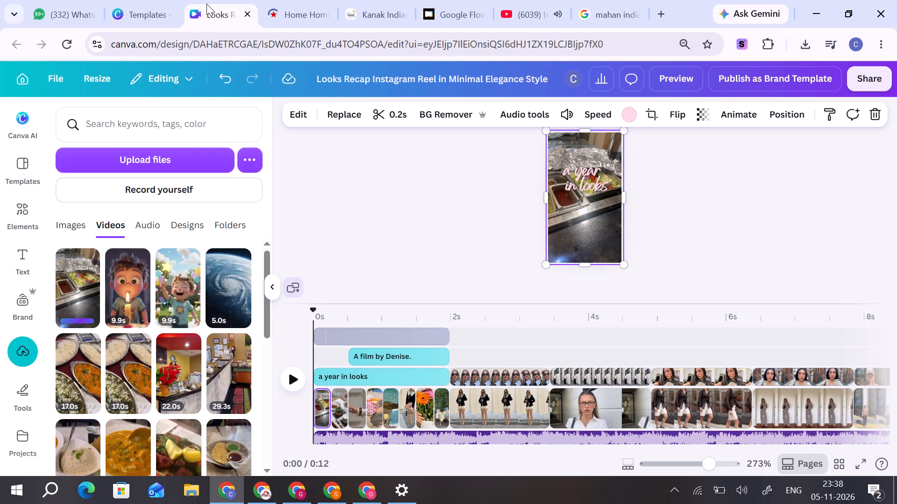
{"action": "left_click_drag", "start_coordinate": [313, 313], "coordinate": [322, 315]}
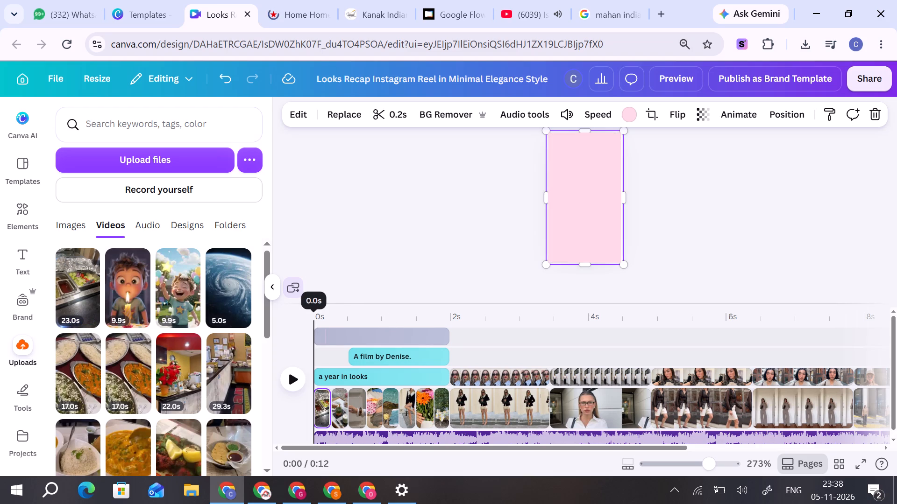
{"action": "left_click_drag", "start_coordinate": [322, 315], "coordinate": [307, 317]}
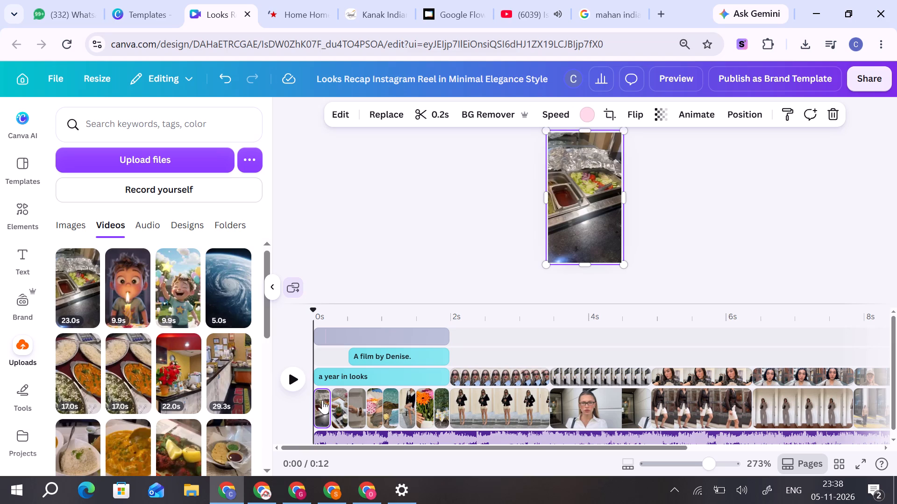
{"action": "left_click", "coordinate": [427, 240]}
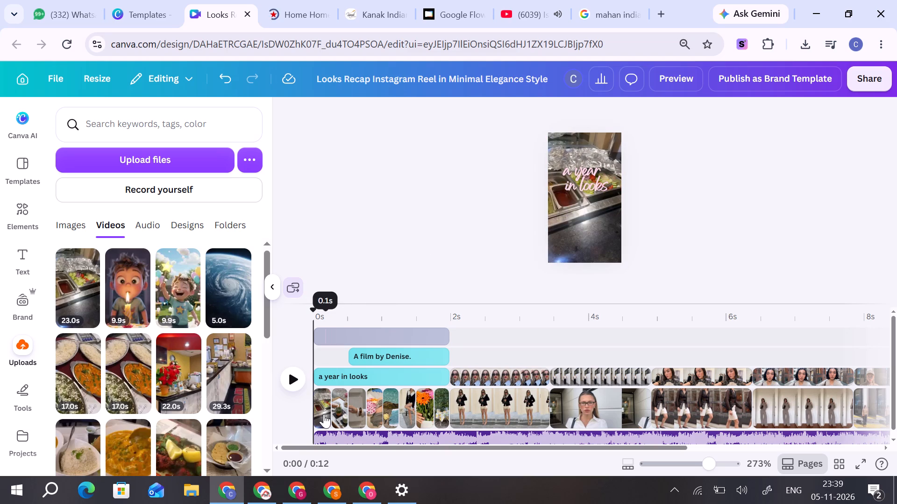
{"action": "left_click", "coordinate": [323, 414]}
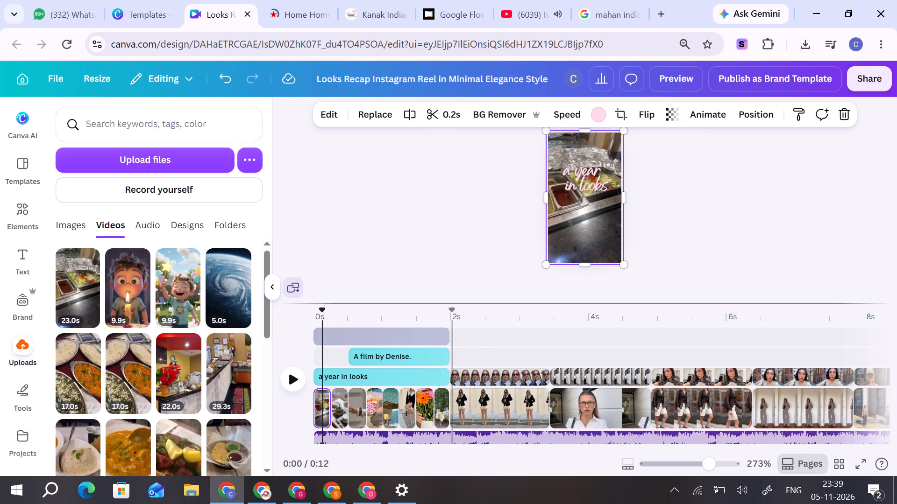
Delete the thin vertical line below the "a year in looks" title in the opening scene.
{"action": "left_click_drag", "start_coordinate": [661, 307], "coordinate": [661, 312]}
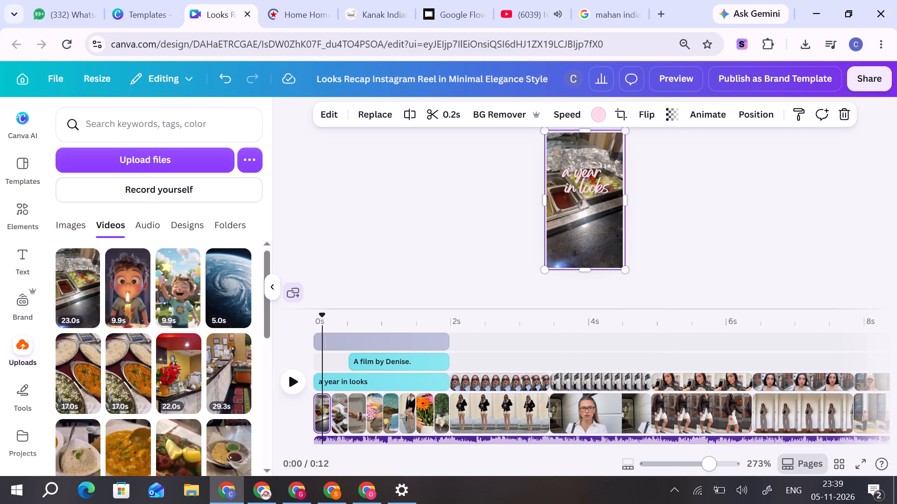
{"action": "left_click", "coordinate": [626, 458]}
{"action": "left_click_drag", "start_coordinate": [654, 462], "coordinate": [667, 463]}
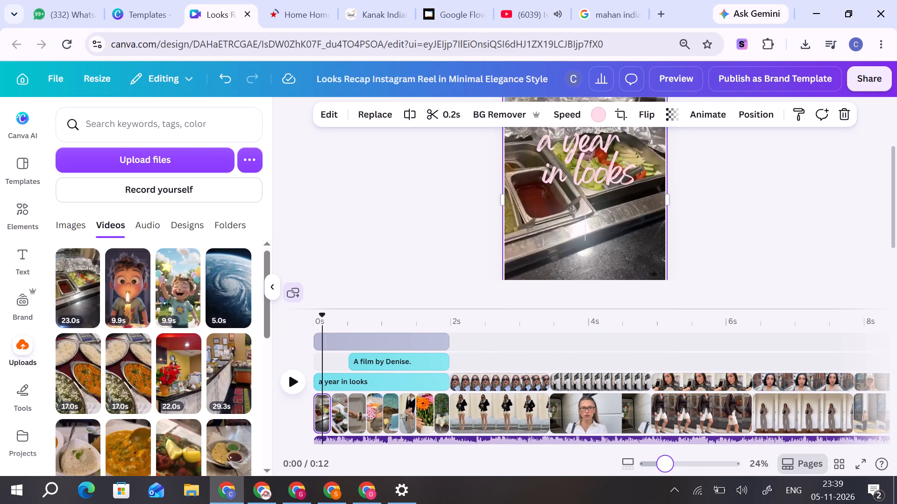
{"action": "left_click_drag", "start_coordinate": [667, 463], "coordinate": [671, 463]}
{"action": "left_click", "coordinate": [583, 218]}
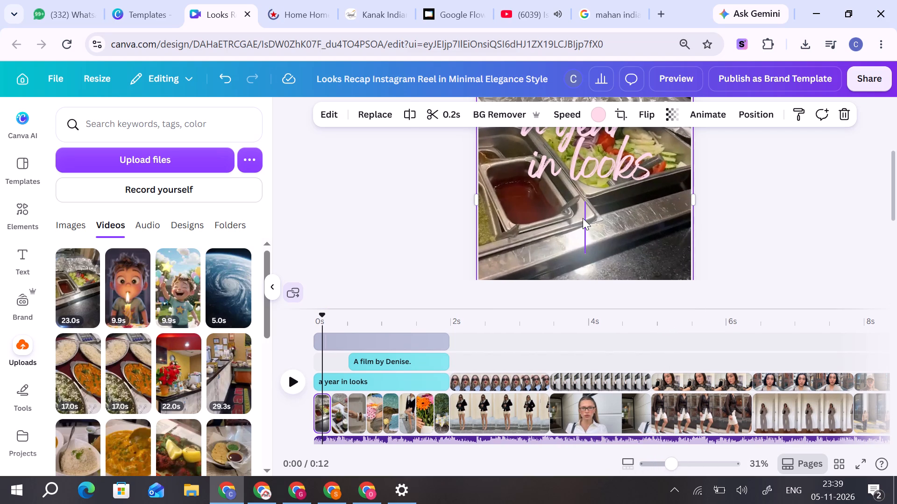
{"action": "left_click", "coordinate": [603, 176]}
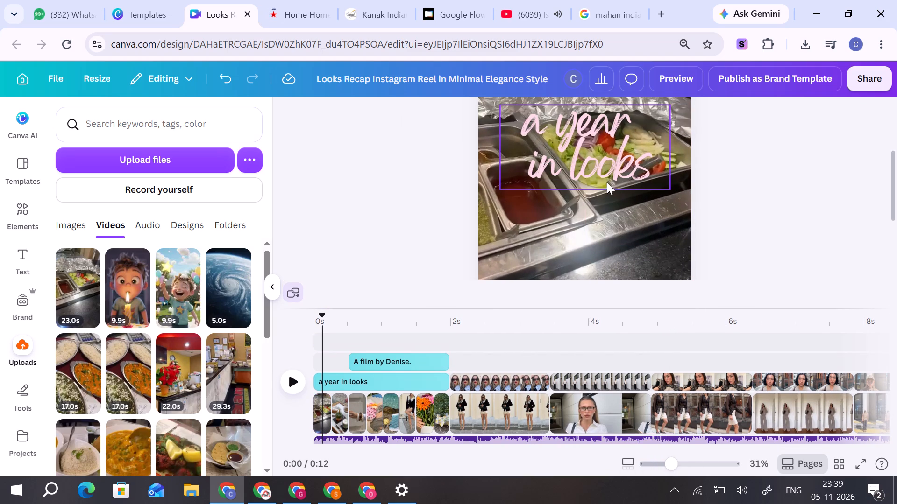
{"action": "left_click_drag", "start_coordinate": [896, 207], "coordinate": [892, 173]}
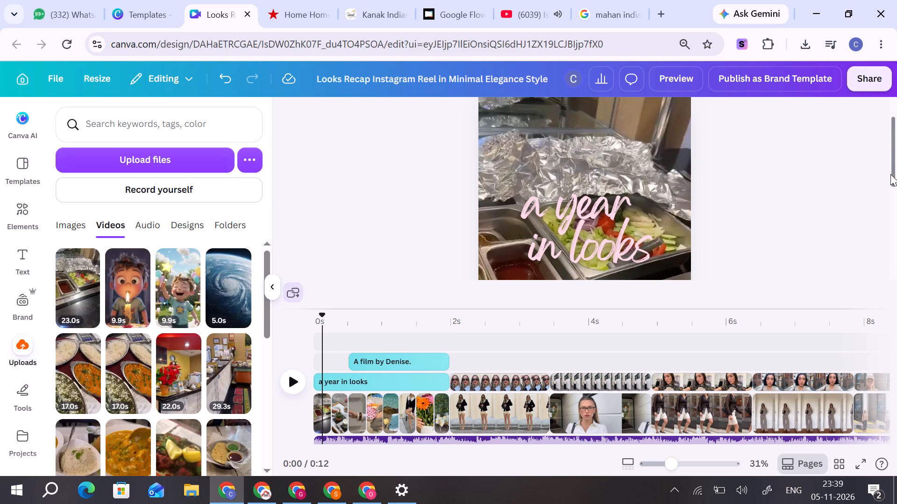
{"action": "key", "text": "ctrl+z"}
{"action": "scroll", "coordinate": [439, 354], "scroll_direction": "up", "scroll_amount": 1}
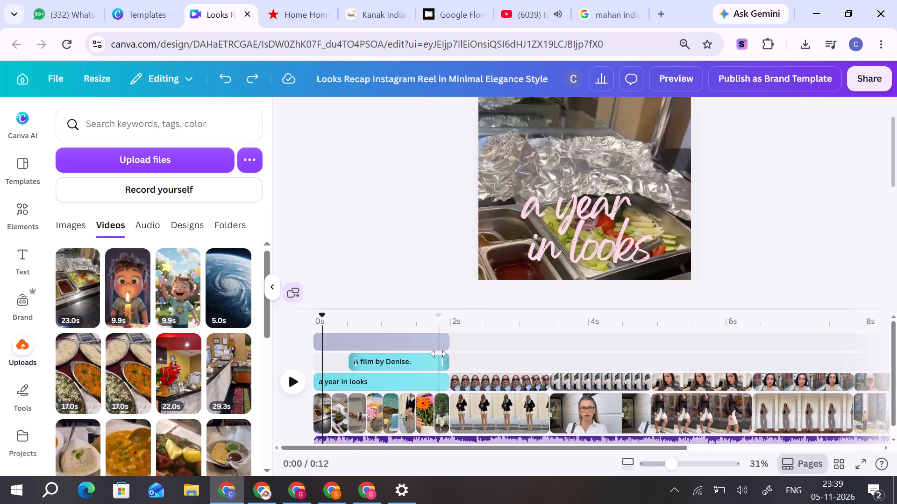
{"action": "scroll", "coordinate": [439, 354], "scroll_direction": "up", "scroll_amount": 1}
{"action": "left_click_drag", "start_coordinate": [896, 157], "coordinate": [896, 187]}
{"action": "left_click", "coordinate": [582, 238]}
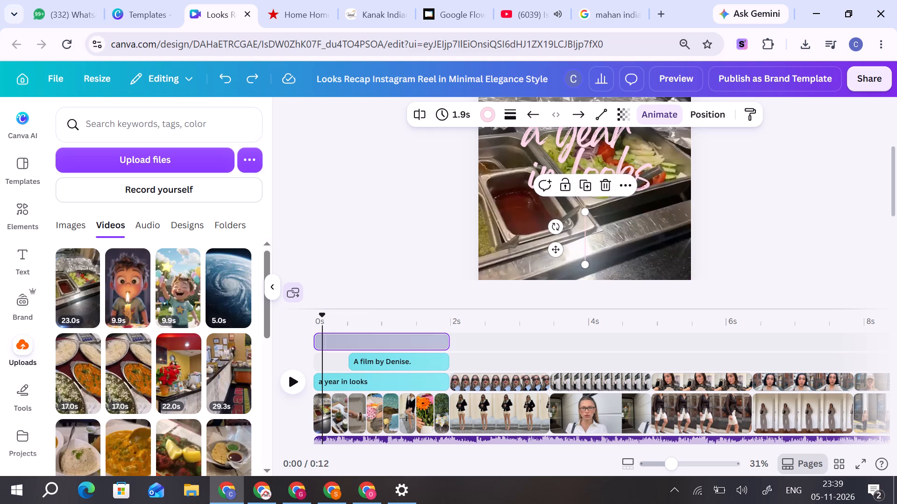
{"action": "key", "text": "BackSpace"}
Change the opening title text to "lunch buffet", with each word on its own line.
{"action": "double_click", "coordinate": [584, 145]}
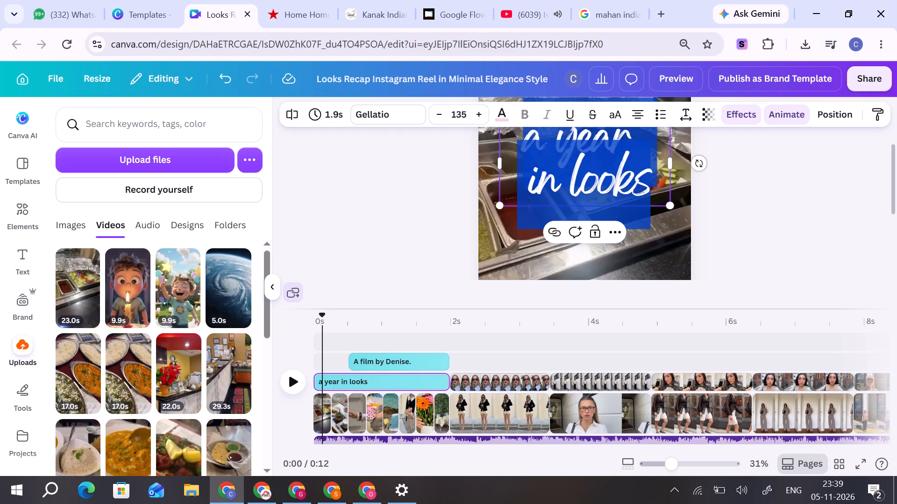
{"action": "type", "text": "lunch"}
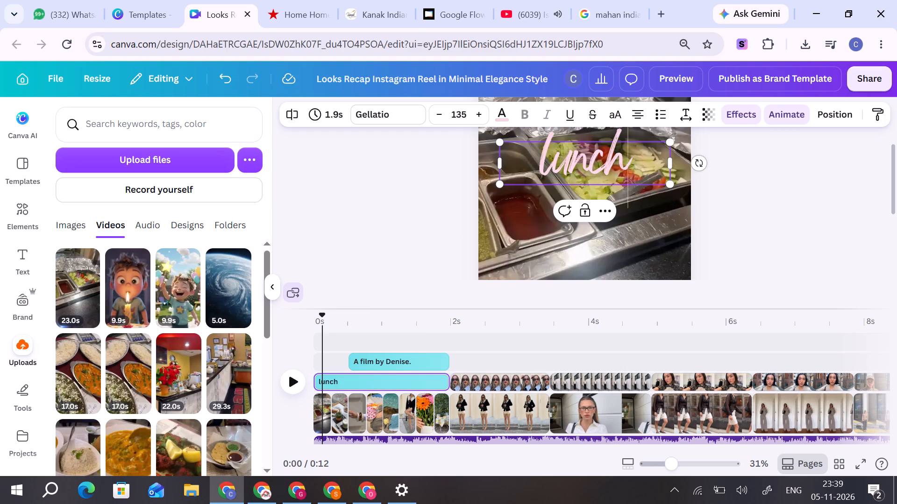
{"action": "key", "text": "Return"}
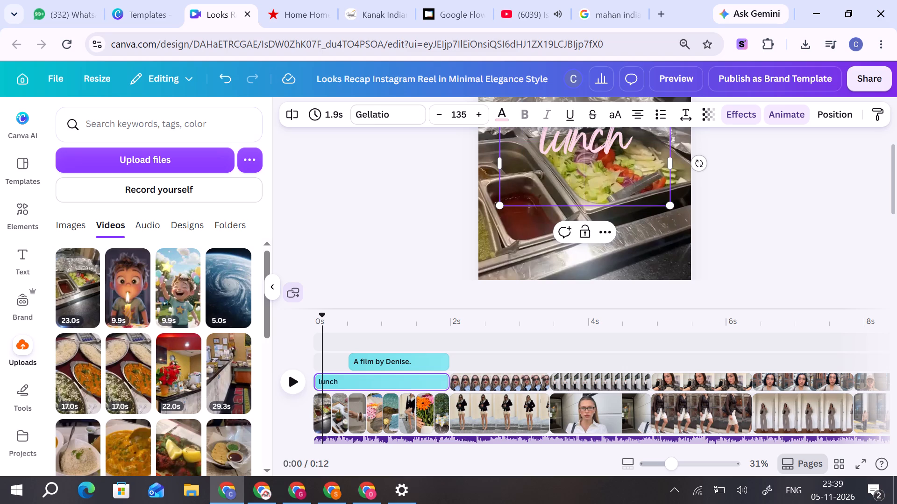
{"action": "type", "text": "buffet"}
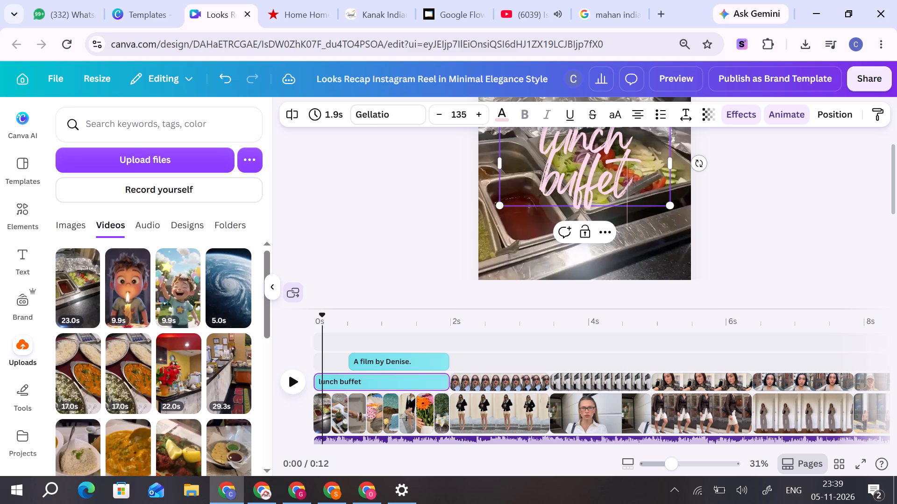
{"action": "left_click", "coordinate": [785, 169]}
Increase the line spacing of the "lunch buffet" title to about 1.37.
{"action": "left_click_drag", "start_coordinate": [896, 191], "coordinate": [895, 180]}
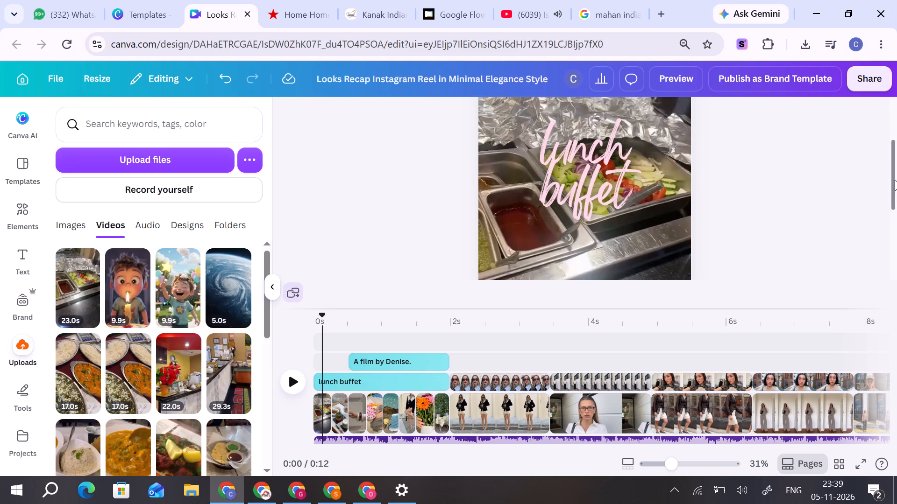
{"action": "left_click_drag", "start_coordinate": [895, 180], "coordinate": [895, 161]}
{"action": "left_click", "coordinate": [578, 220]}
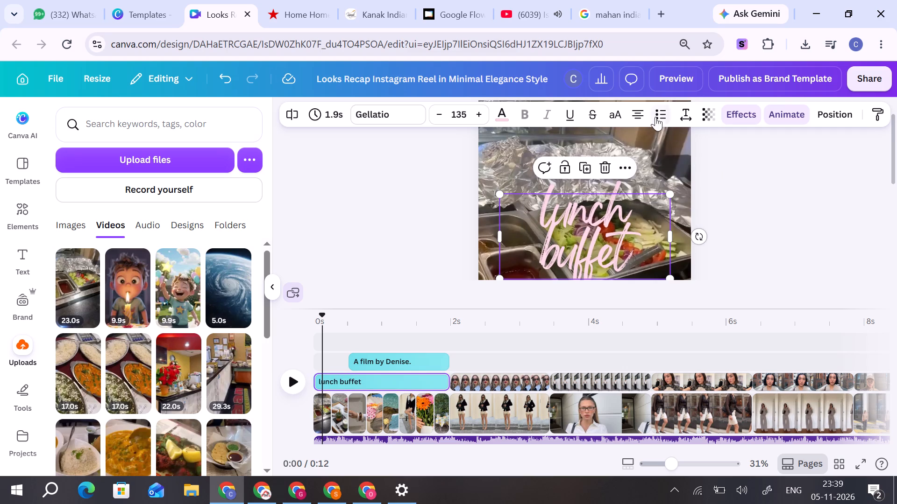
{"action": "left_click", "coordinate": [686, 115]}
{"action": "left_click_drag", "start_coordinate": [656, 213], "coordinate": [662, 214]}
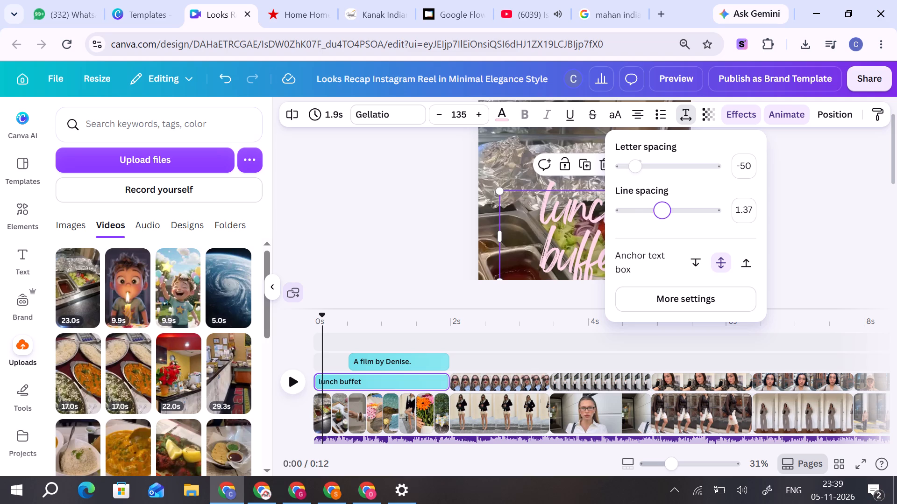
{"action": "left_click_drag", "start_coordinate": [662, 214], "coordinate": [663, 214]}
{"action": "left_click", "coordinate": [812, 200]}
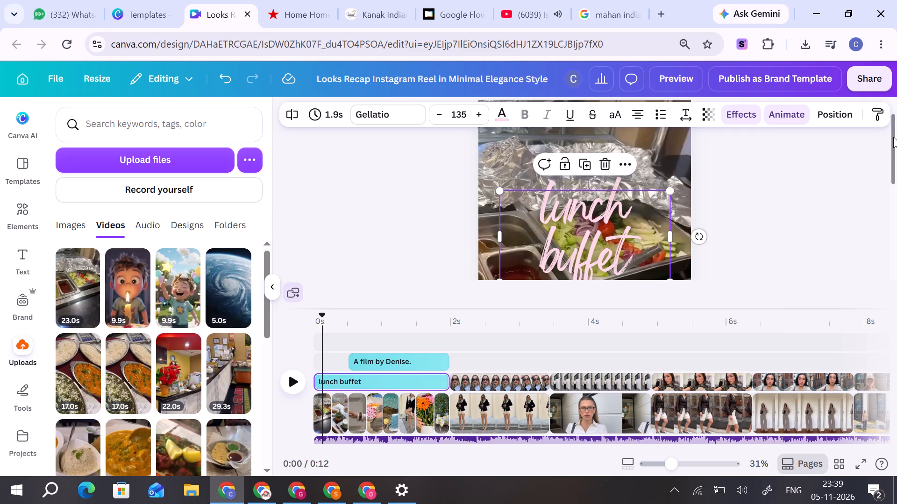
{"action": "left_click_drag", "start_coordinate": [893, 137], "coordinate": [894, 162]}
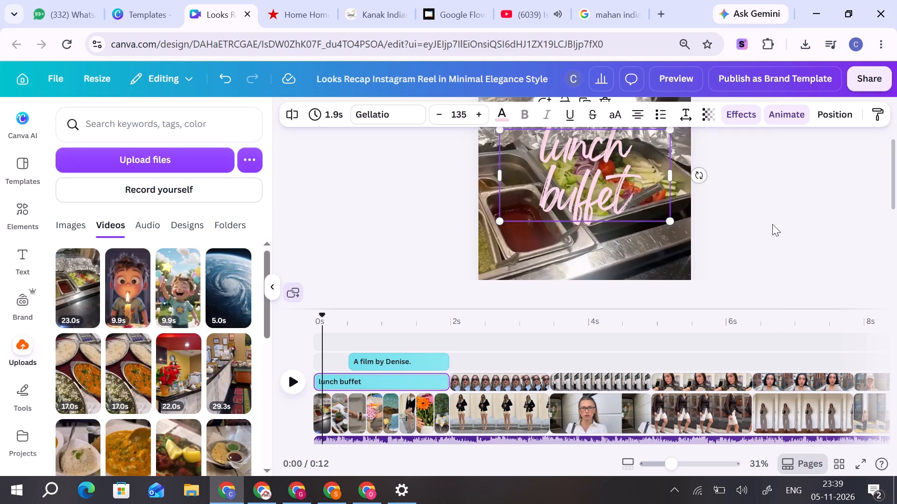
Replace the second opening clip with the uploaded buffet video and shift its 0.2 s trim to the curry tray section.
{"action": "left_click", "coordinate": [339, 413]}
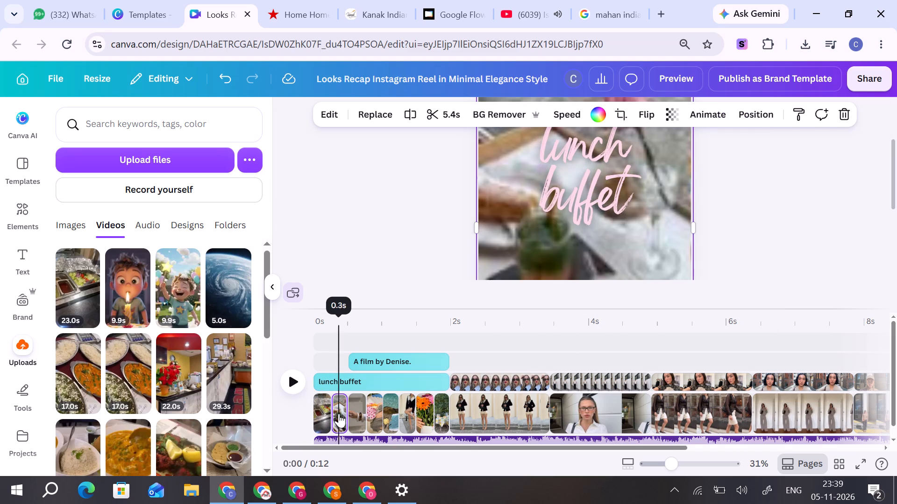
{"action": "left_click_drag", "start_coordinate": [84, 298], "coordinate": [473, 223]}
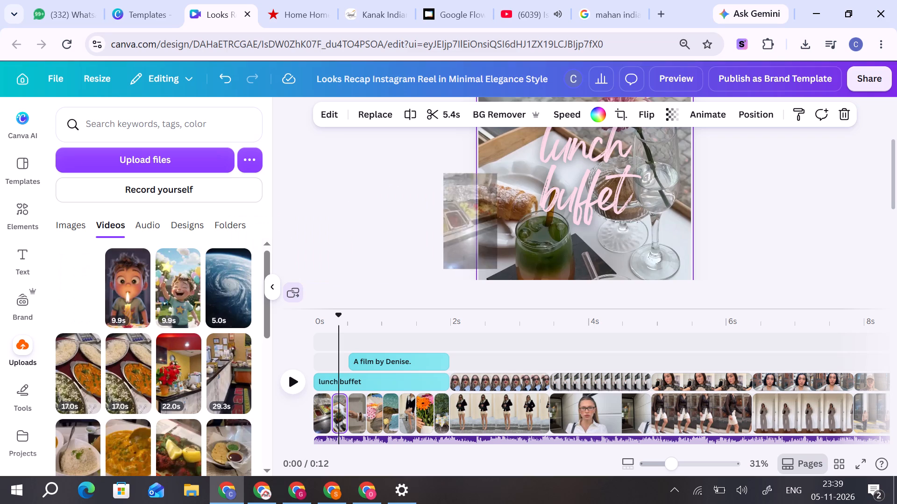
{"action": "left_click_drag", "start_coordinate": [473, 223], "coordinate": [498, 217]}
{"action": "left_click", "coordinate": [447, 116]}
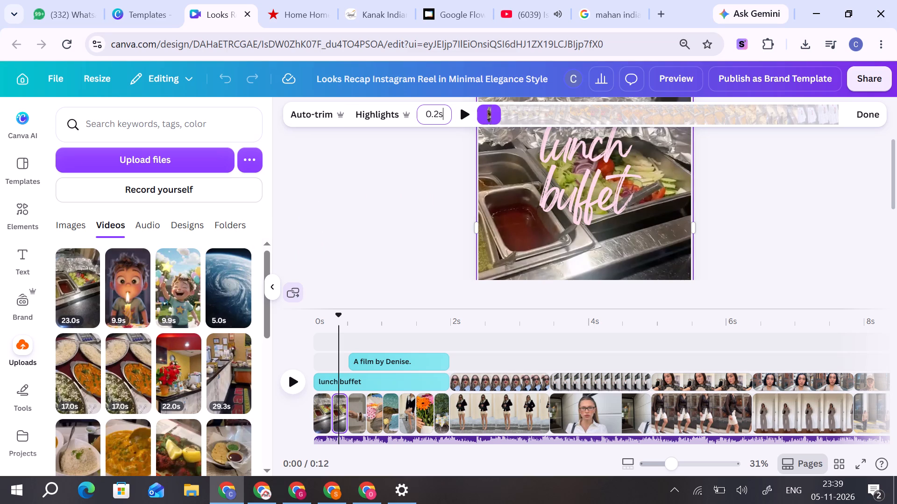
{"action": "left_click_drag", "start_coordinate": [489, 119], "coordinate": [577, 119]}
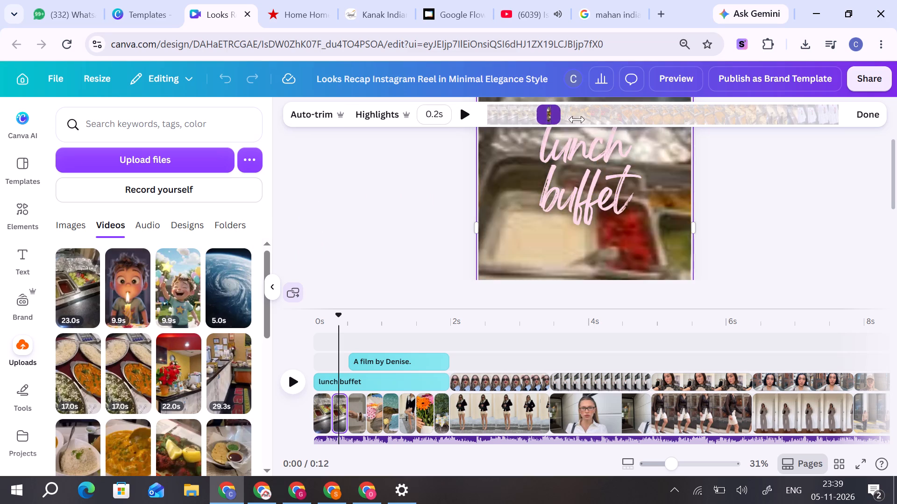
{"action": "left_click_drag", "start_coordinate": [577, 119], "coordinate": [656, 119]}
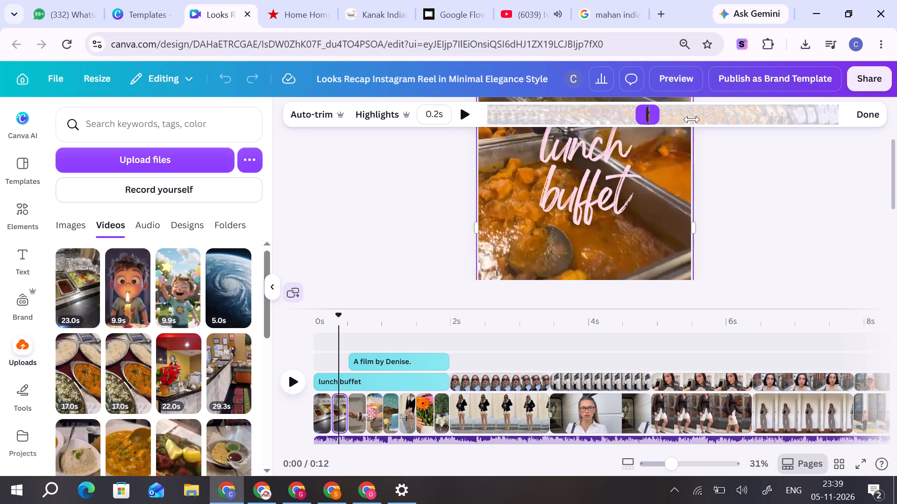
{"action": "left_click", "coordinate": [872, 116]}
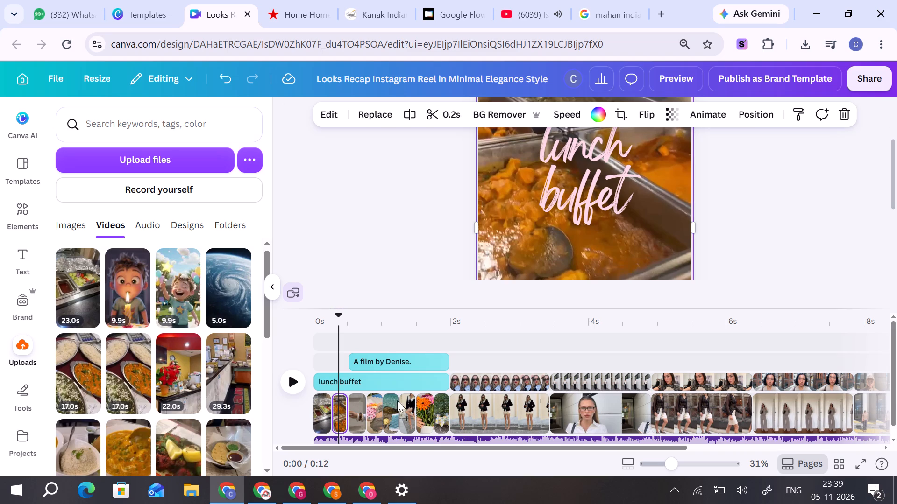
Replace the third opening clip, showing the wrist with bracelets, with the same uploaded buffet video.
{"action": "left_click", "coordinate": [360, 420]}
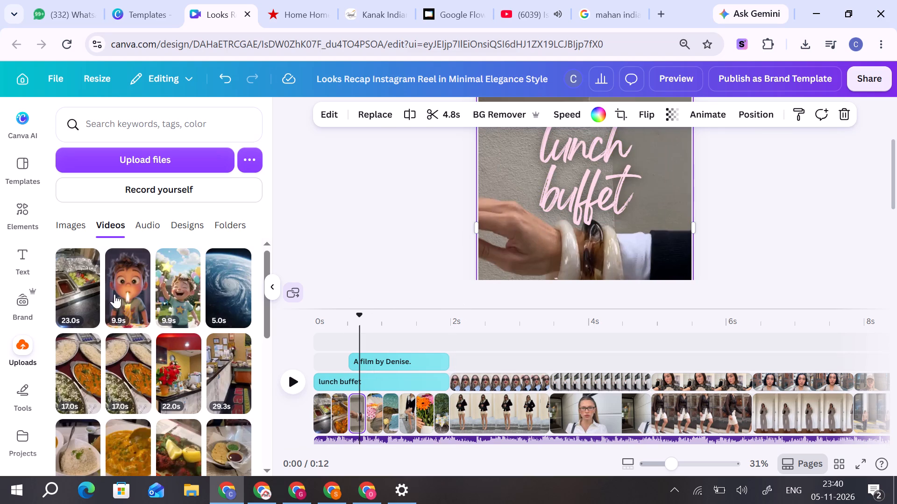
{"action": "left_click_drag", "start_coordinate": [80, 300], "coordinate": [487, 231]}
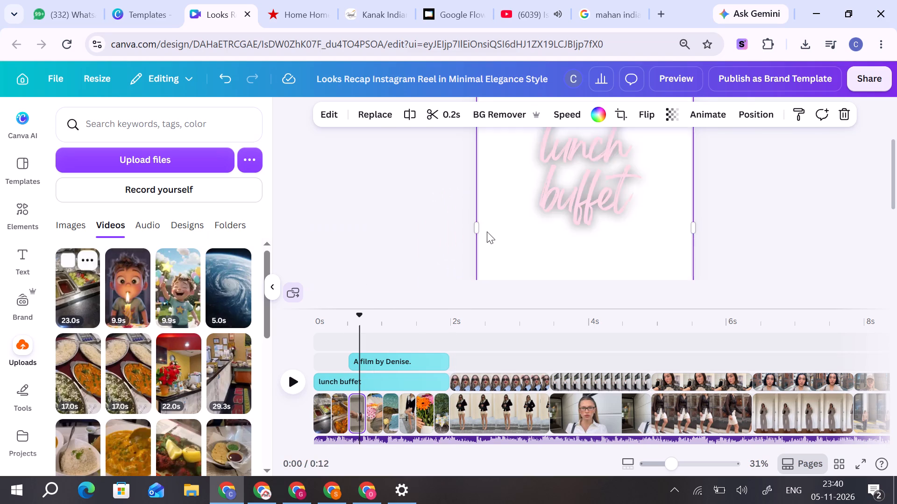
Shift the third opening clip's 0.2 s trim to the flatbread tray section of the buffet video.
{"action": "left_click", "coordinate": [444, 112]}
{"action": "left_click_drag", "start_coordinate": [489, 117], "coordinate": [494, 118]}
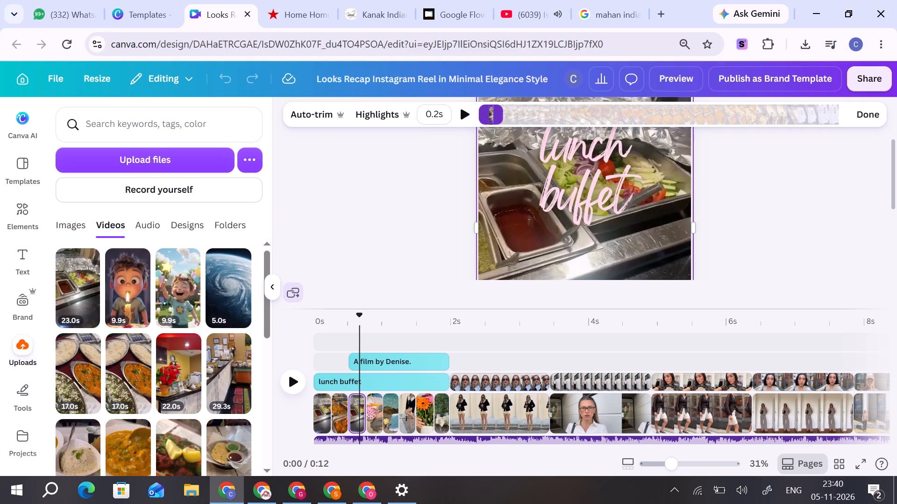
{"action": "left_click_drag", "start_coordinate": [494, 118], "coordinate": [737, 118]}
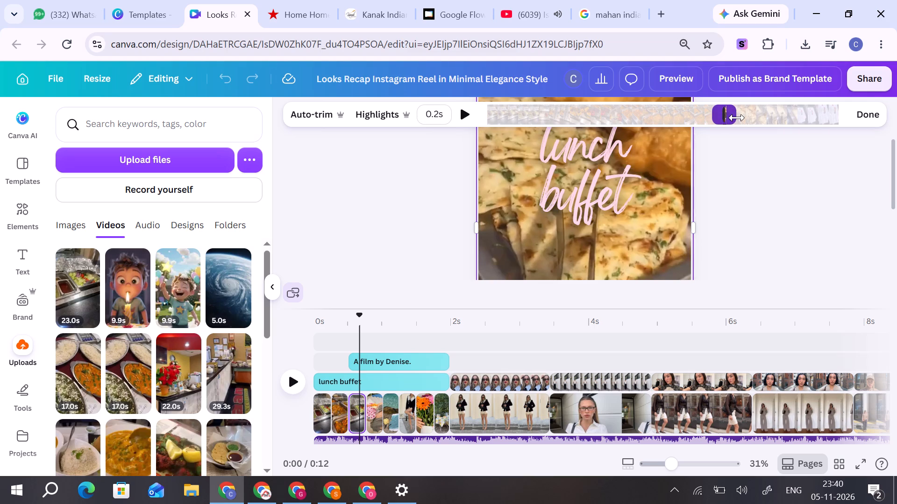
{"action": "left_click", "coordinate": [868, 115]}
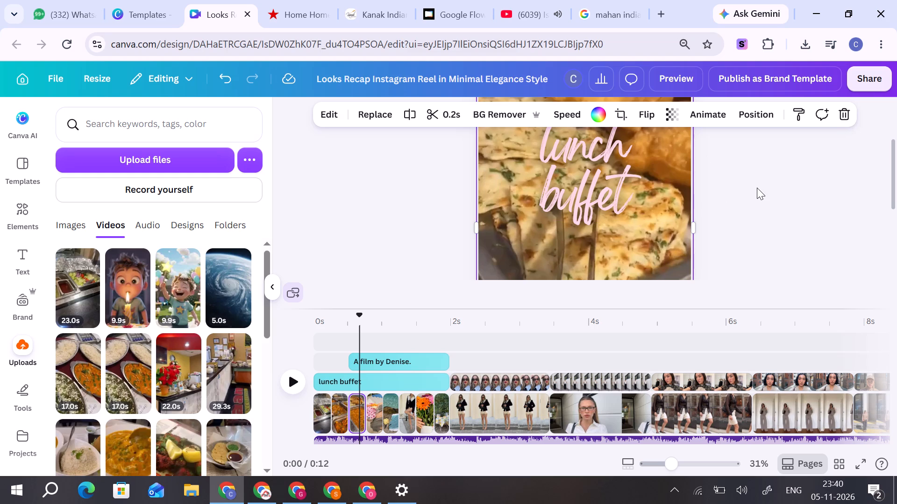
Replace the "A film by Denise." caption under the opening title with "11am to 2pm".
{"action": "left_click", "coordinate": [894, 168]}
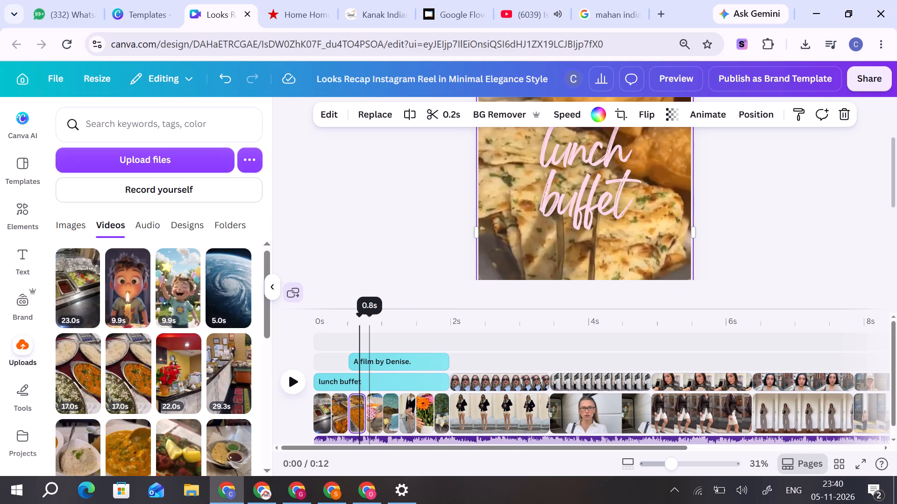
{"action": "left_click_drag", "start_coordinate": [357, 320], "coordinate": [366, 326]}
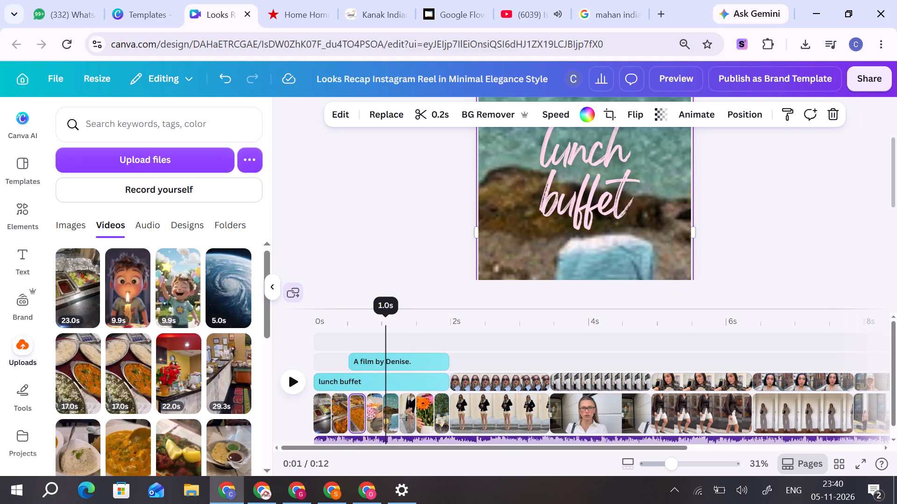
{"action": "left_click_drag", "start_coordinate": [366, 326], "coordinate": [354, 328]}
{"action": "left_click_drag", "start_coordinate": [896, 185], "coordinate": [896, 226]}
{"action": "left_click", "coordinate": [588, 207]}
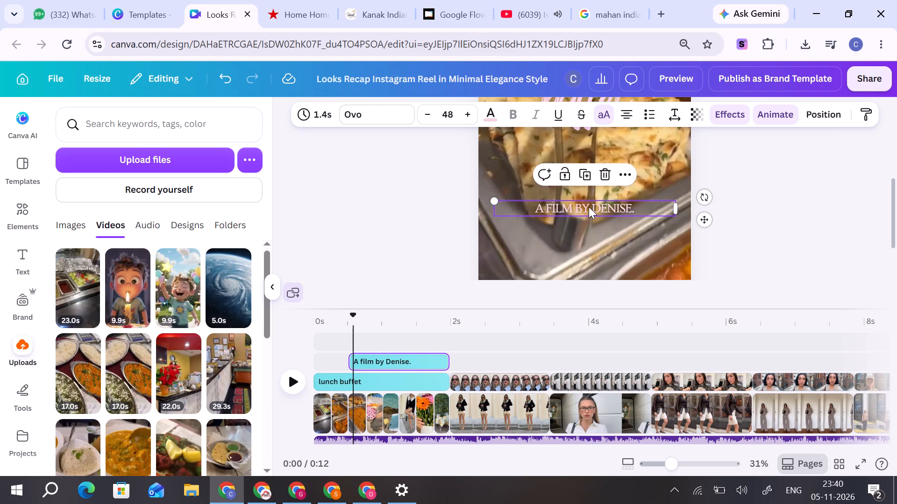
{"action": "triple_click", "coordinate": [589, 207]}
{"action": "type", "text": "11am to 2pm"}
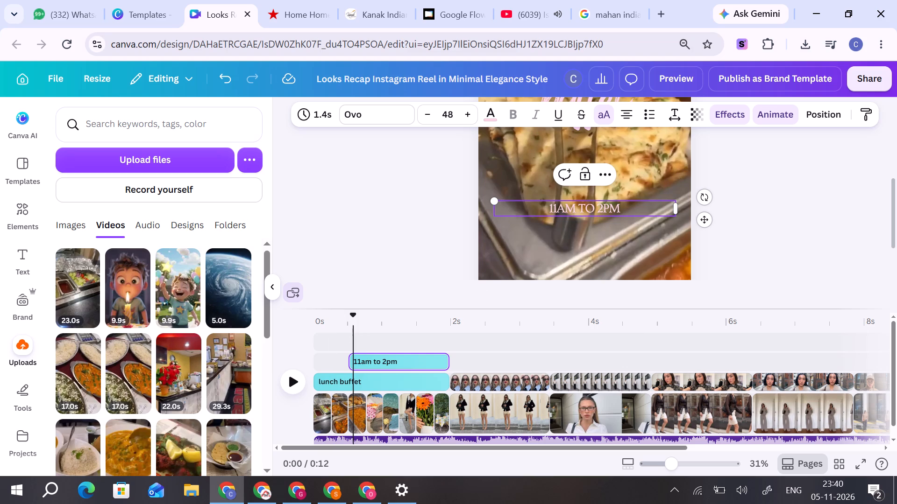
Replace the fourth opening clip, showing pink flowers, with the buffet video and shift its 0.2 s trim to the serving tongs just past the flatbread.
{"action": "left_click_drag", "start_coordinate": [351, 322], "coordinate": [367, 324]}
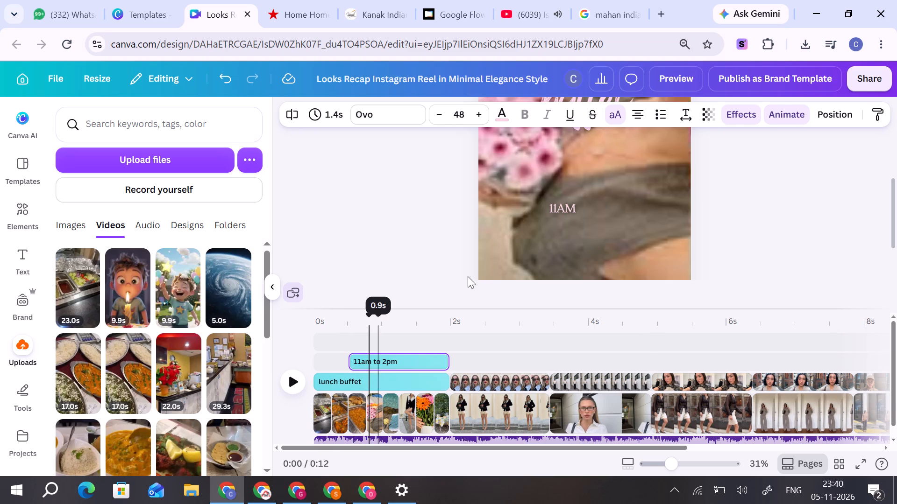
{"action": "left_click", "coordinate": [538, 250]}
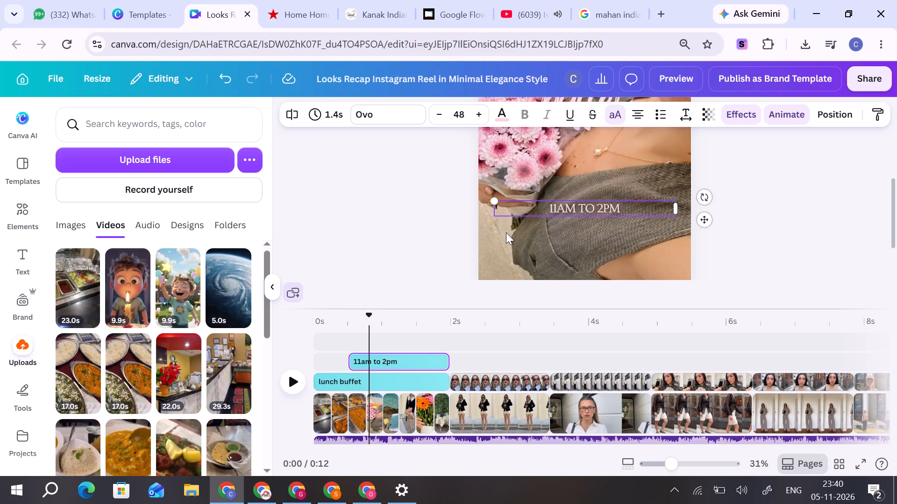
{"action": "left_click", "coordinate": [505, 233]}
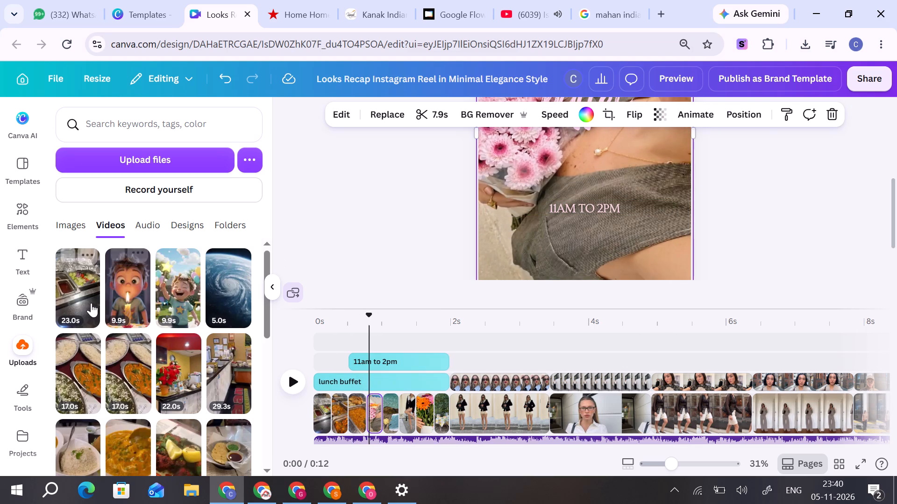
{"action": "left_click_drag", "start_coordinate": [89, 305], "coordinate": [487, 245]}
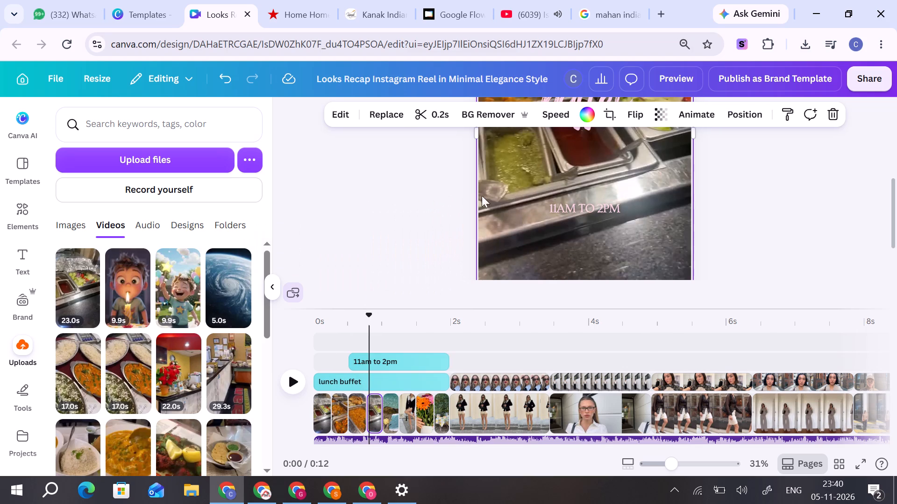
{"action": "left_click", "coordinate": [445, 116]}
{"action": "left_click_drag", "start_coordinate": [490, 118], "coordinate": [752, 119]}
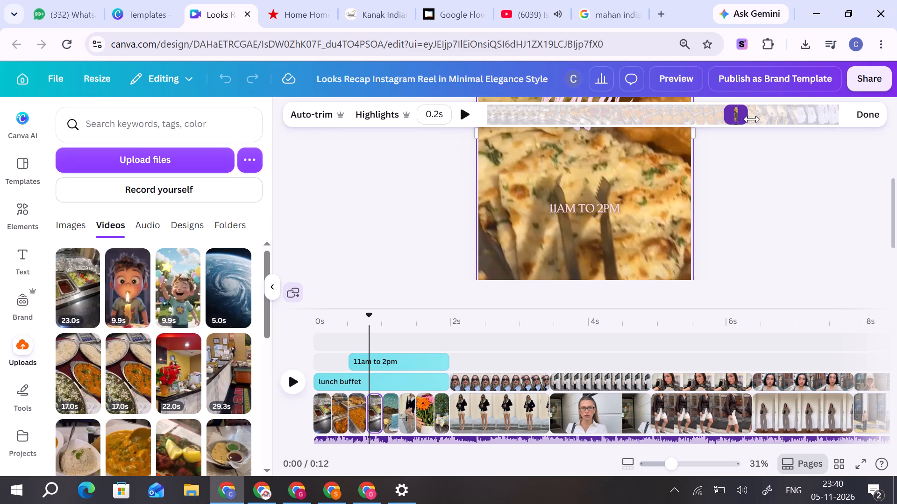
{"action": "left_click_drag", "start_coordinate": [752, 119], "coordinate": [779, 118]}
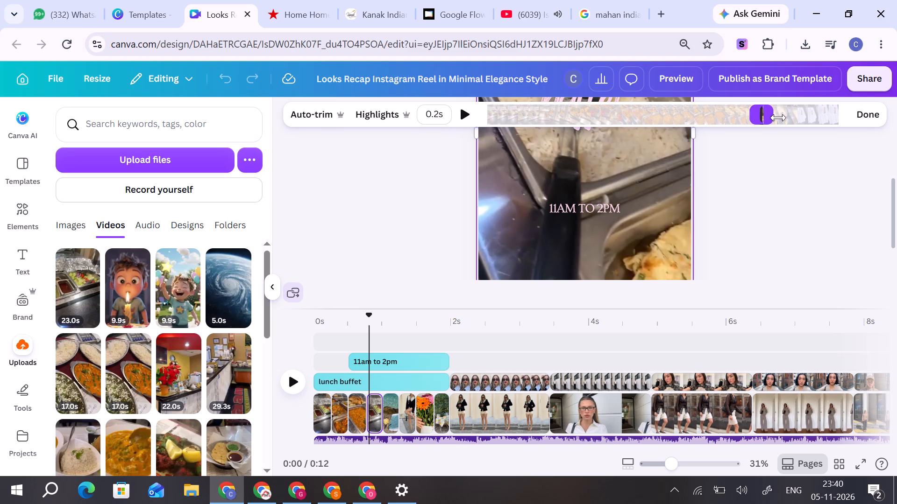
{"action": "left_click", "coordinate": [872, 115]}
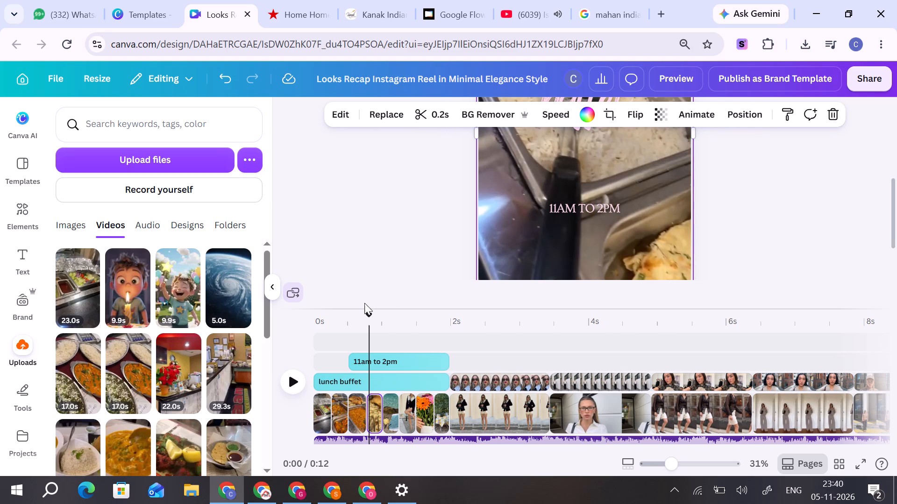
Replace the fifth opening clip, showing the striped towel by the water, with the buffet video and shift its 0.2 s trim to the printed notice near the end.
{"action": "left_click_drag", "start_coordinate": [370, 321], "coordinate": [392, 325]}
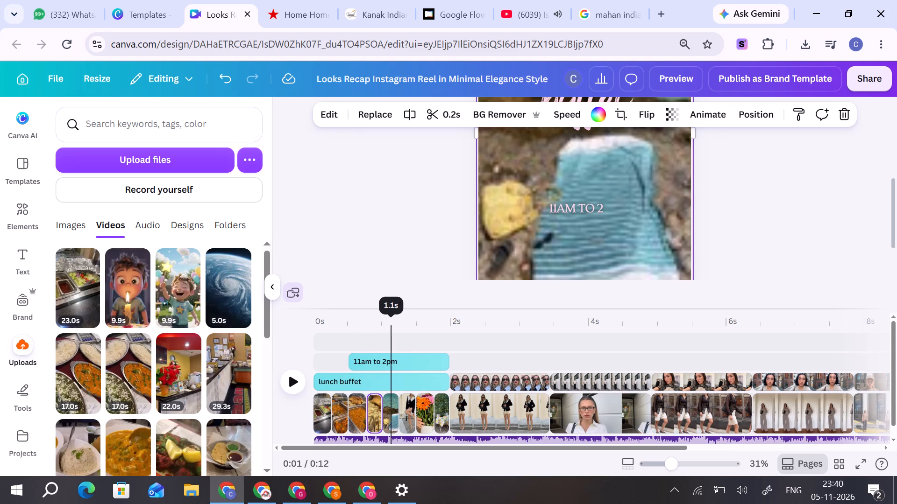
{"action": "left_click", "coordinate": [503, 262]}
{"action": "left_click_drag", "start_coordinate": [83, 301], "coordinate": [492, 219]}
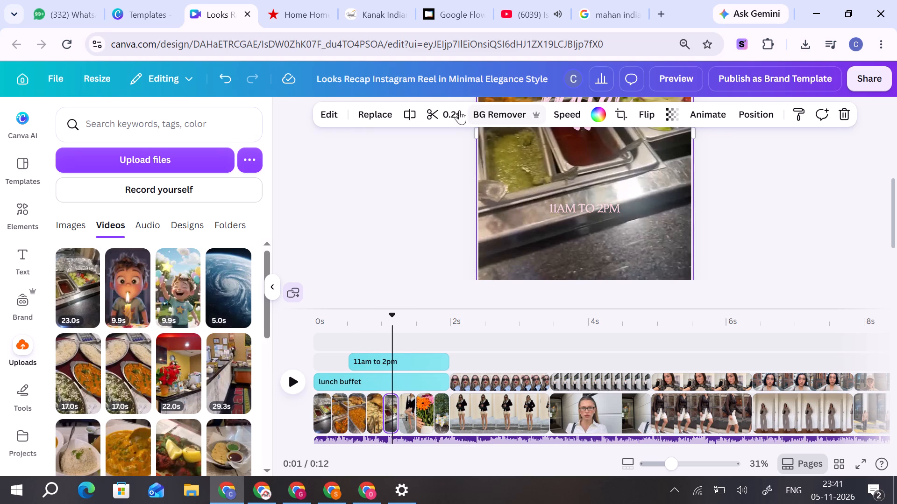
{"action": "left_click", "coordinate": [445, 115]}
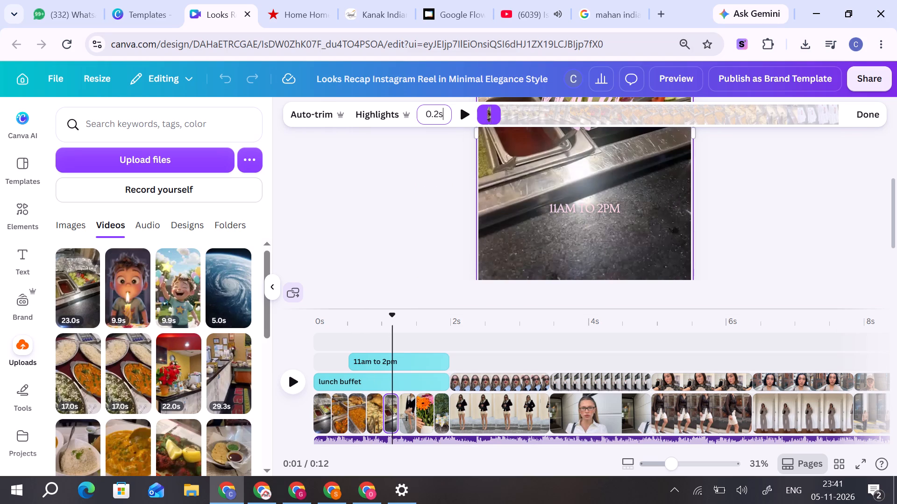
{"action": "left_click_drag", "start_coordinate": [490, 119], "coordinate": [823, 123]}
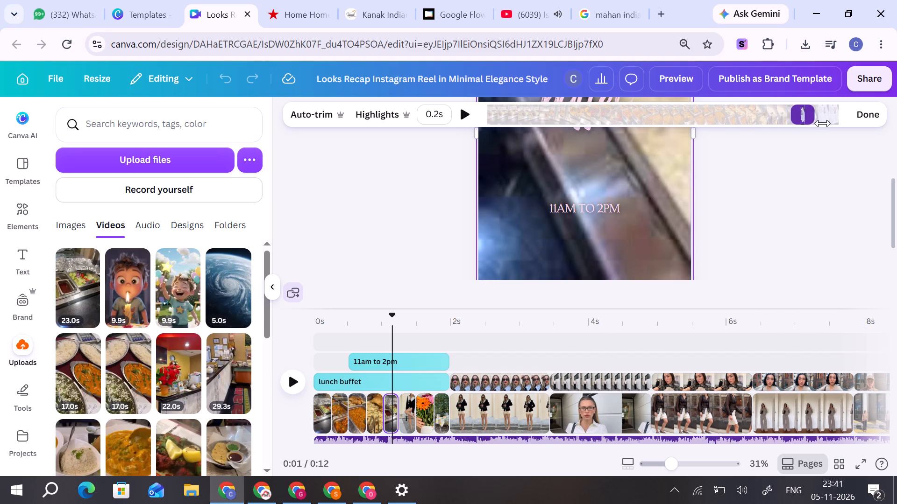
{"action": "left_click_drag", "start_coordinate": [823, 123], "coordinate": [835, 123]}
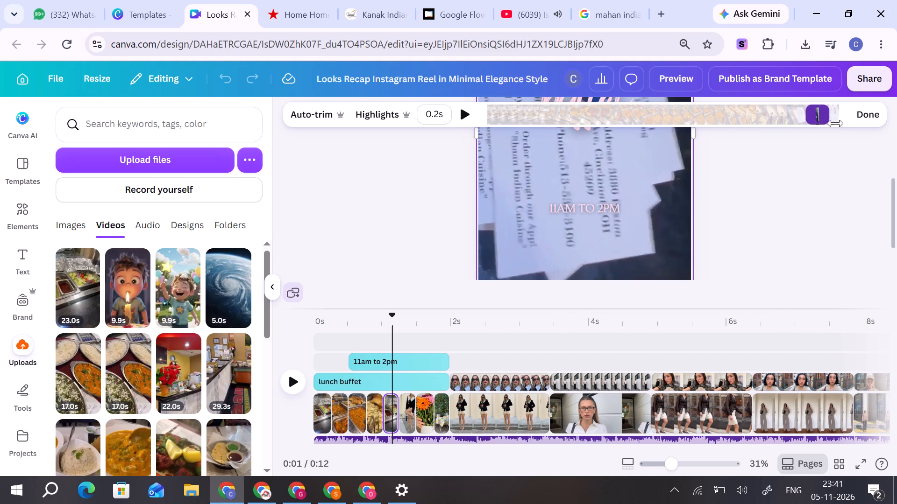
{"action": "left_click_drag", "start_coordinate": [835, 123], "coordinate": [845, 123]}
{"action": "left_click", "coordinate": [869, 117]}
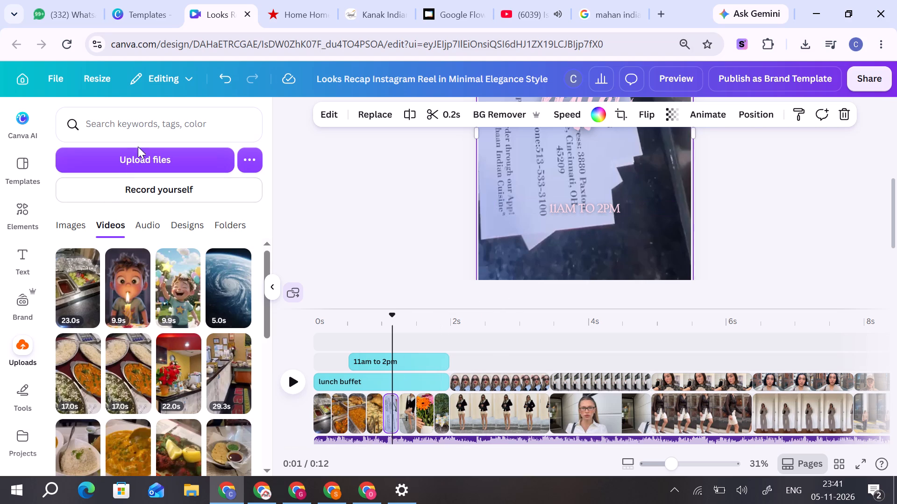
Upload the restaurant counter video with the red poinsettia and replace the sixth opening clip with it.
{"action": "left_click", "coordinate": [135, 159]}
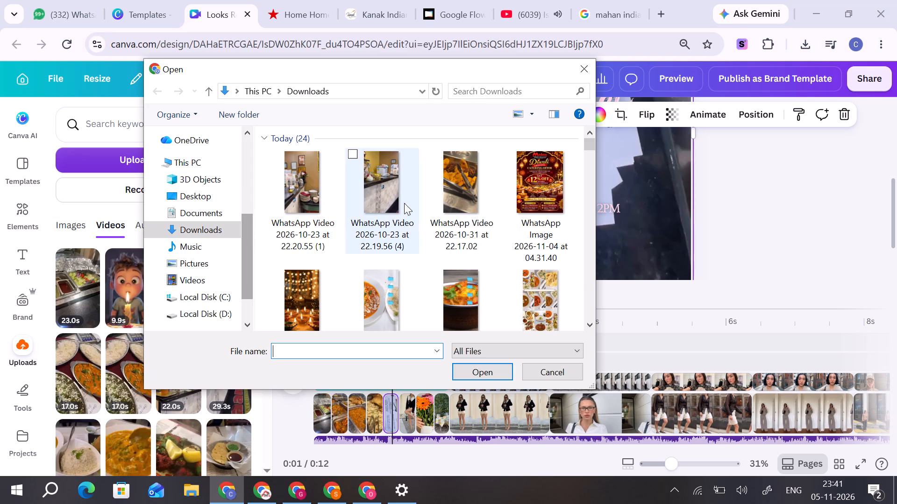
Upload WhatsApp Video 2026-10-23 at 22.20.55 (1) from Downloads and replace the sixth opening clip, showing legs in heeled sandals, with it.
{"action": "left_click", "coordinate": [583, 75]}
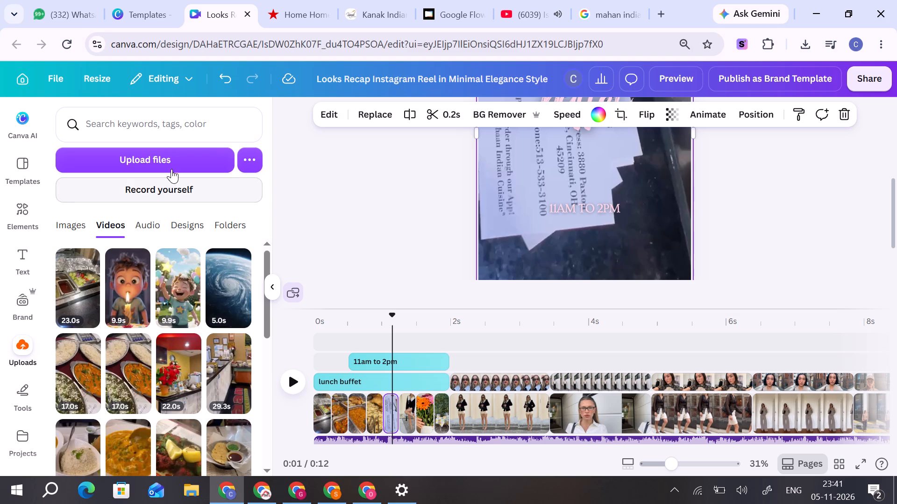
{"action": "left_click", "coordinate": [172, 167]}
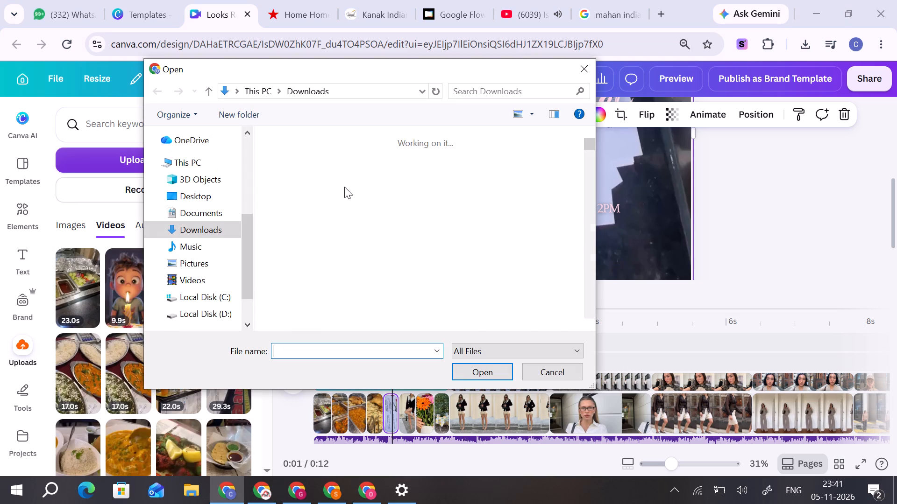
{"action": "left_click", "coordinate": [313, 197]}
{"action": "left_click", "coordinate": [481, 370]}
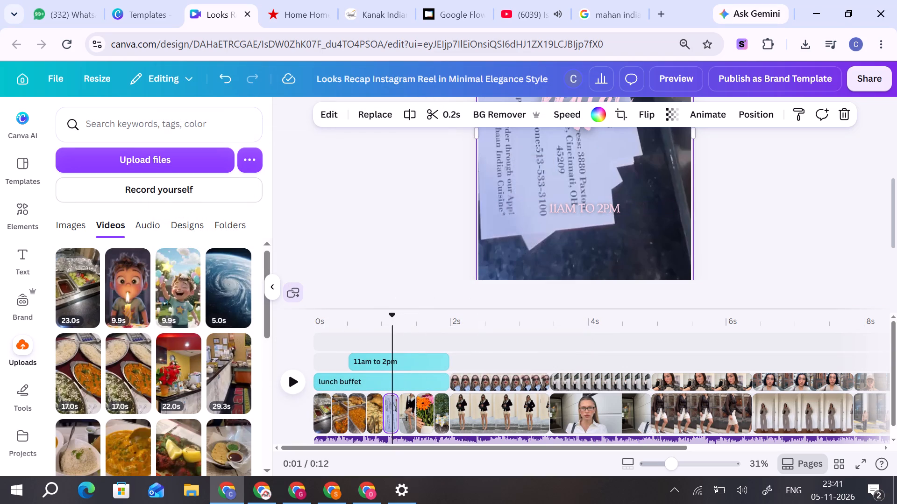
{"action": "left_click_drag", "start_coordinate": [391, 325], "coordinate": [406, 329]}
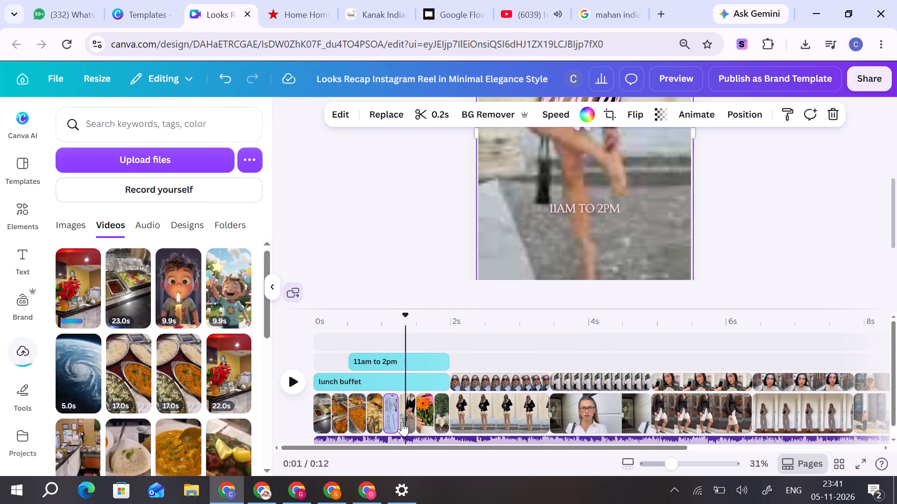
{"action": "left_click", "coordinate": [406, 414]}
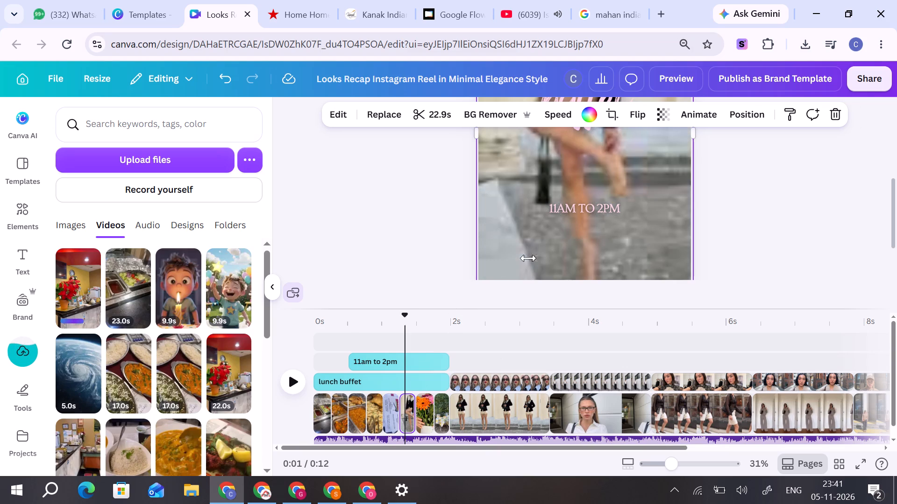
{"action": "left_click_drag", "start_coordinate": [86, 307], "coordinate": [483, 233]}
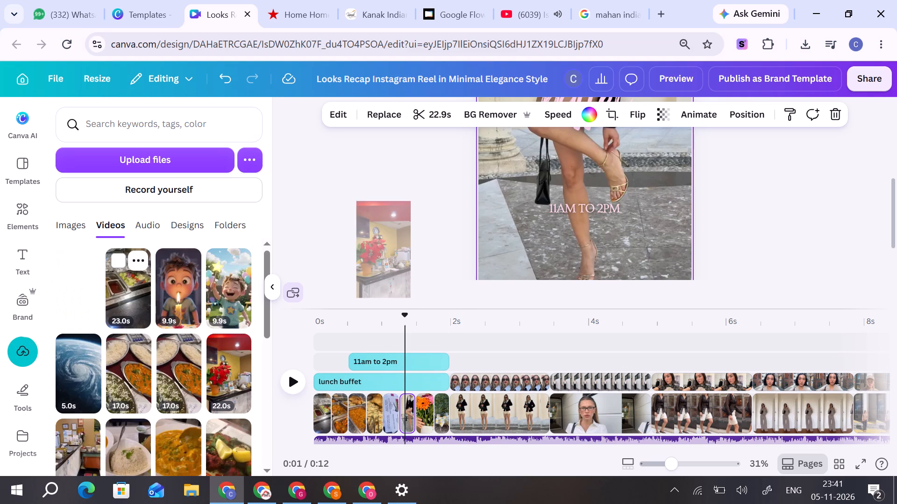
{"action": "left_click_drag", "start_coordinate": [483, 233], "coordinate": [489, 233]}
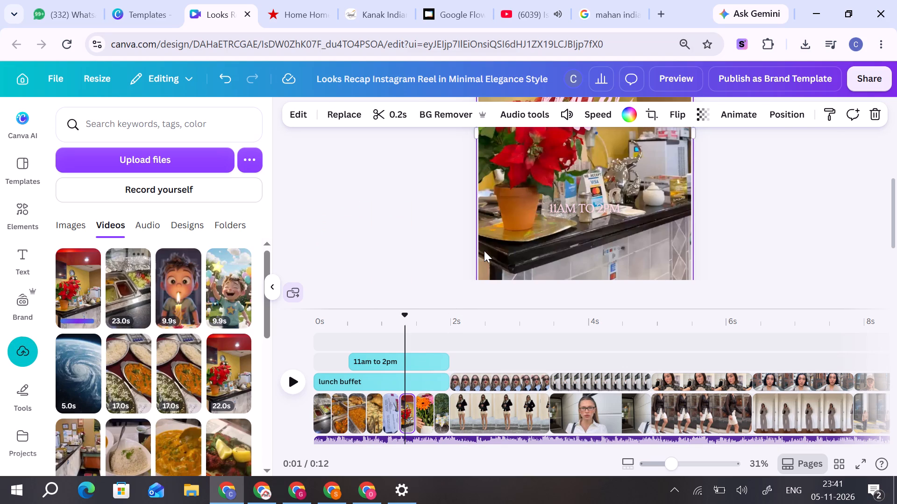
Shift the sixth opening clip's 0.2 s trim to the two orange curry trays and check the clip's volume setting.
{"action": "left_click", "coordinate": [390, 109]}
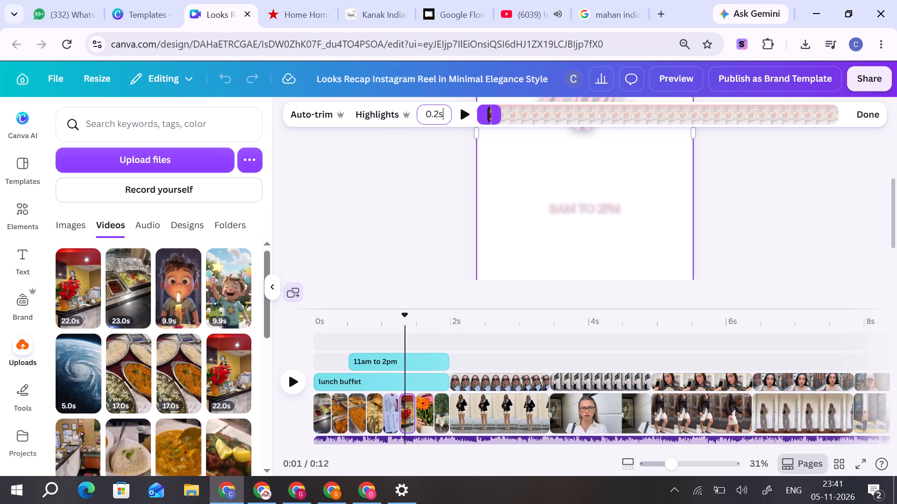
{"action": "left_click_drag", "start_coordinate": [491, 114], "coordinate": [542, 118]}
{"action": "left_click", "coordinate": [444, 183]}
{"action": "left_click", "coordinate": [397, 113]}
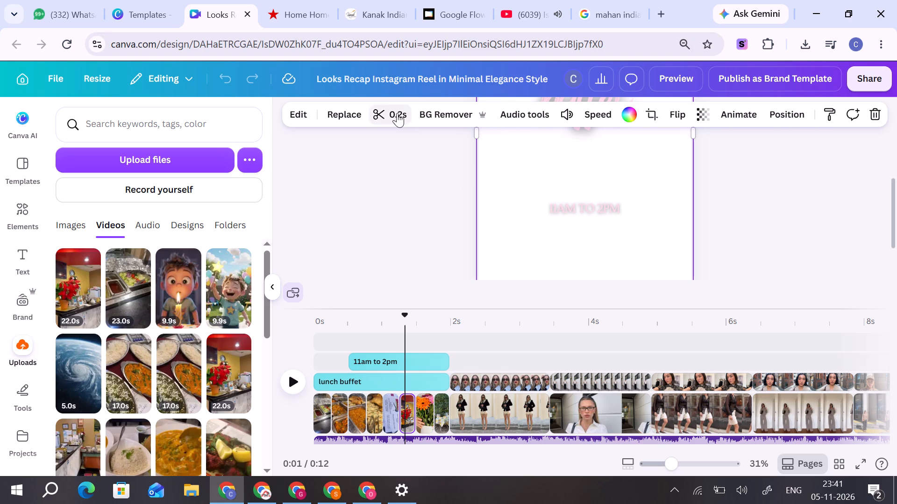
{"action": "left_click_drag", "start_coordinate": [491, 119], "coordinate": [519, 119]}
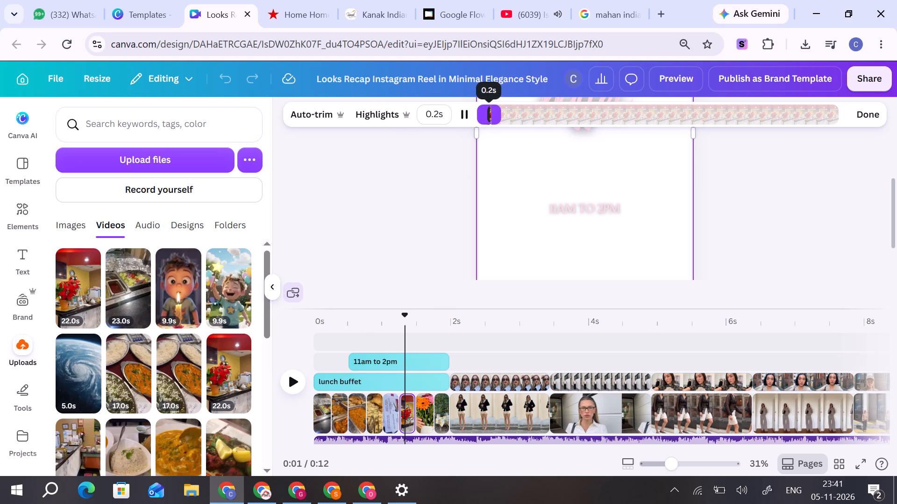
{"action": "left_click_drag", "start_coordinate": [491, 112], "coordinate": [499, 116]}
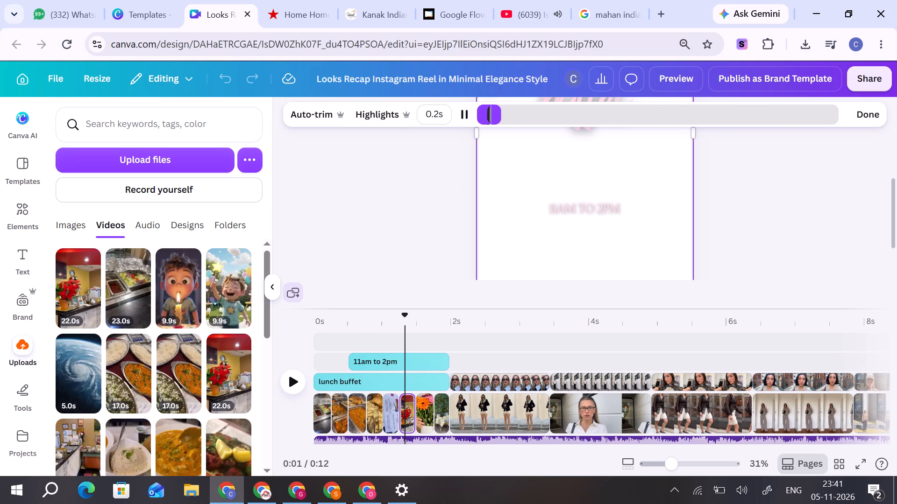
{"action": "left_click_drag", "start_coordinate": [492, 120], "coordinate": [500, 121]}
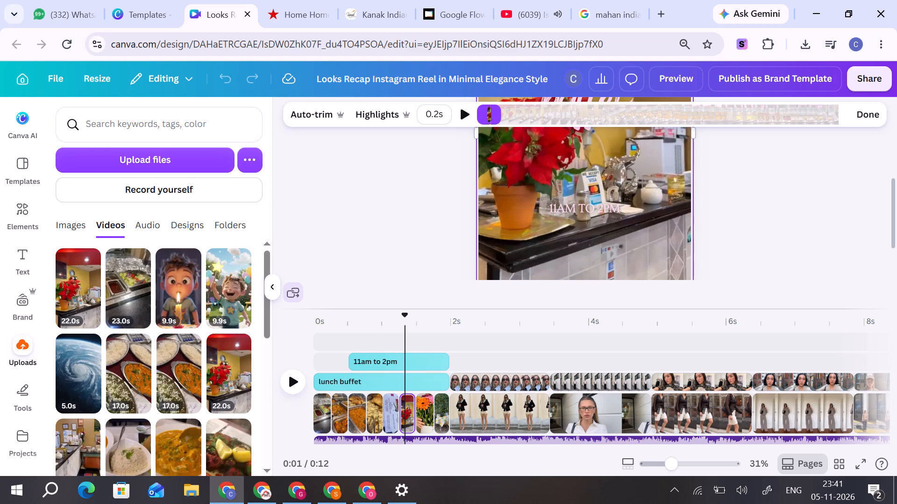
{"action": "left_click_drag", "start_coordinate": [489, 114], "coordinate": [650, 112]}
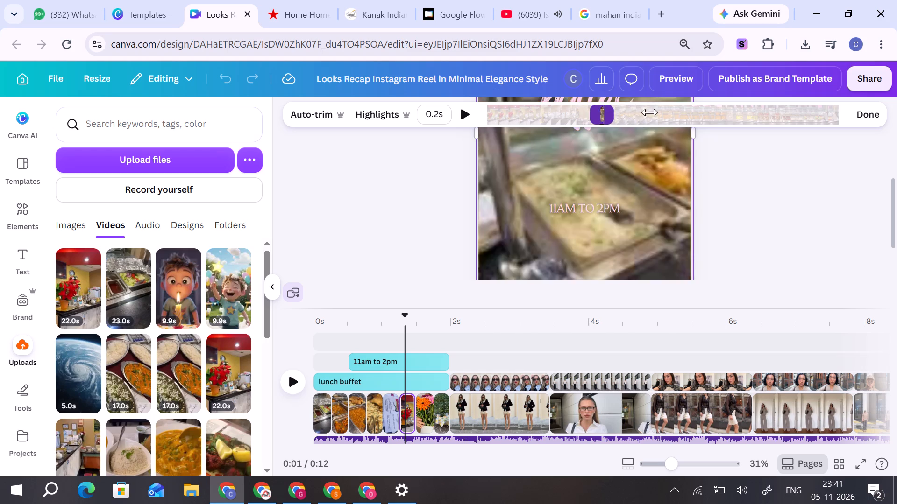
{"action": "left_click_drag", "start_coordinate": [650, 112], "coordinate": [664, 114]}
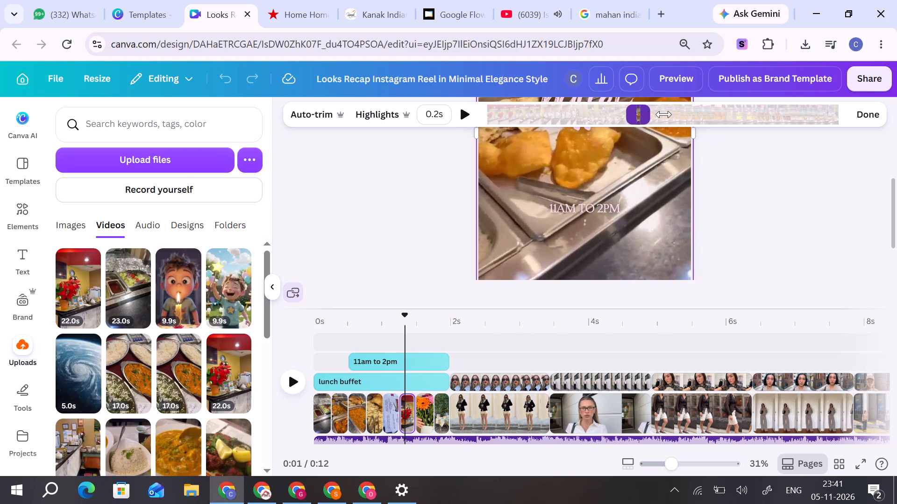
{"action": "left_click_drag", "start_coordinate": [664, 114], "coordinate": [698, 114]}
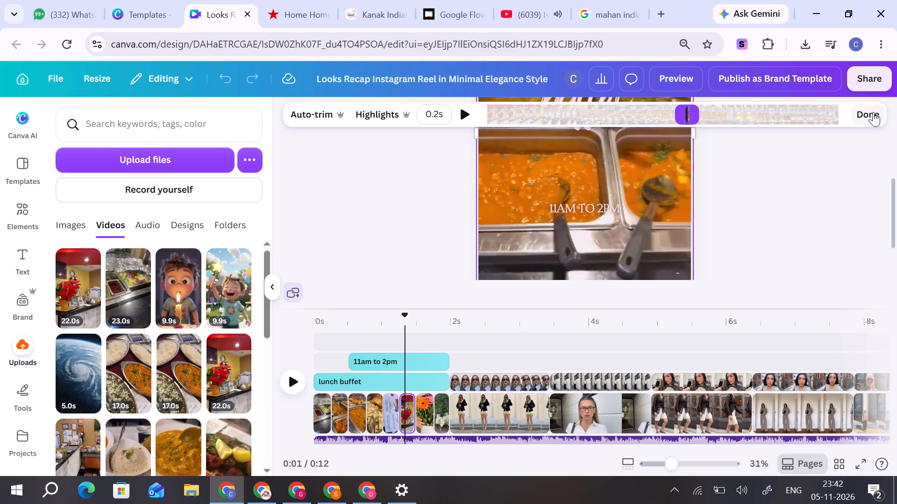
{"action": "left_click", "coordinate": [873, 112]}
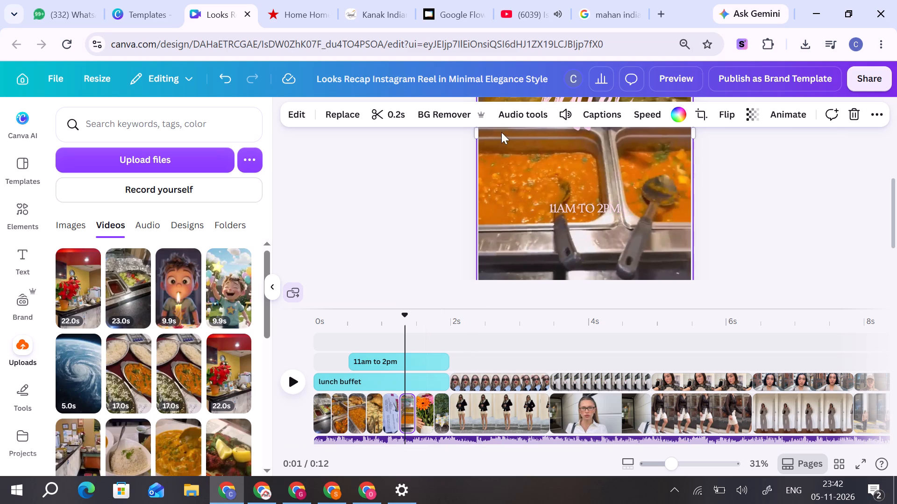
{"action": "left_click", "coordinate": [572, 116]}
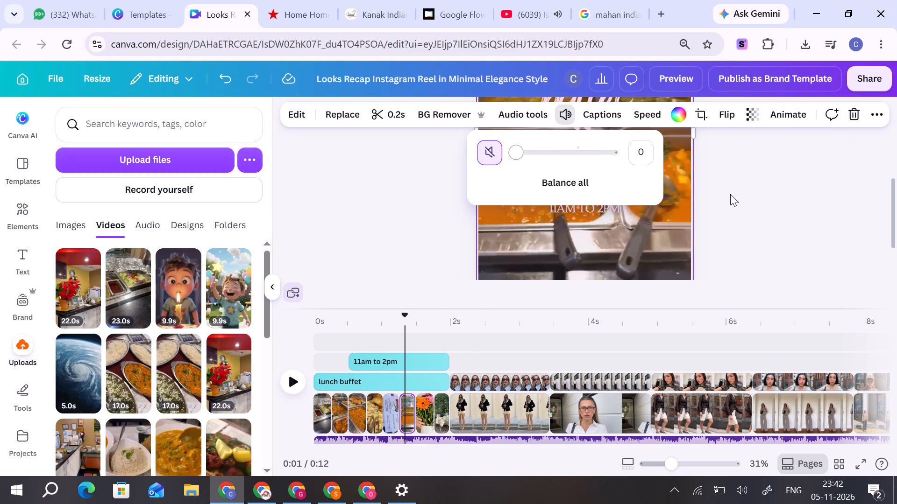
{"action": "left_click", "coordinate": [730, 194]}
Replace the seventh opening clip, showing orange flowers, with the restaurant counter video and shift its 0.2 s trim to the two curry trays about two-thirds through.
{"action": "left_click_drag", "start_coordinate": [407, 322], "coordinate": [430, 322]}
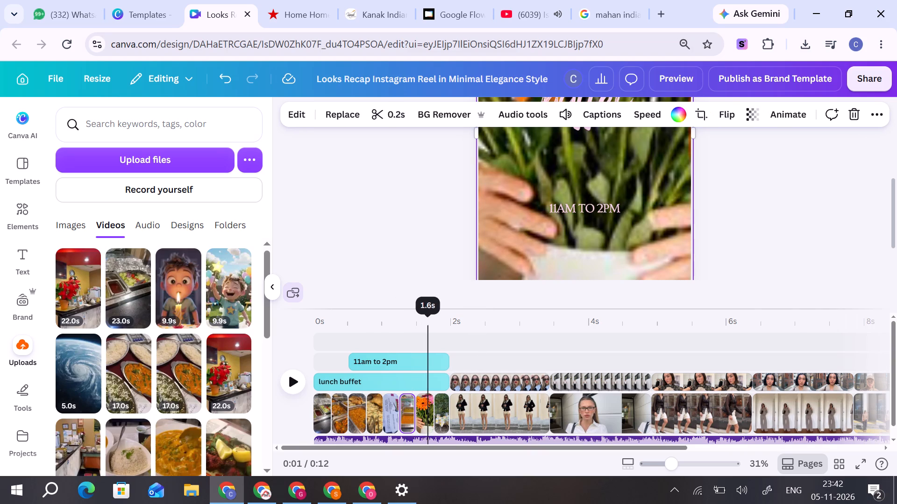
{"action": "left_click_drag", "start_coordinate": [430, 322], "coordinate": [426, 324]}
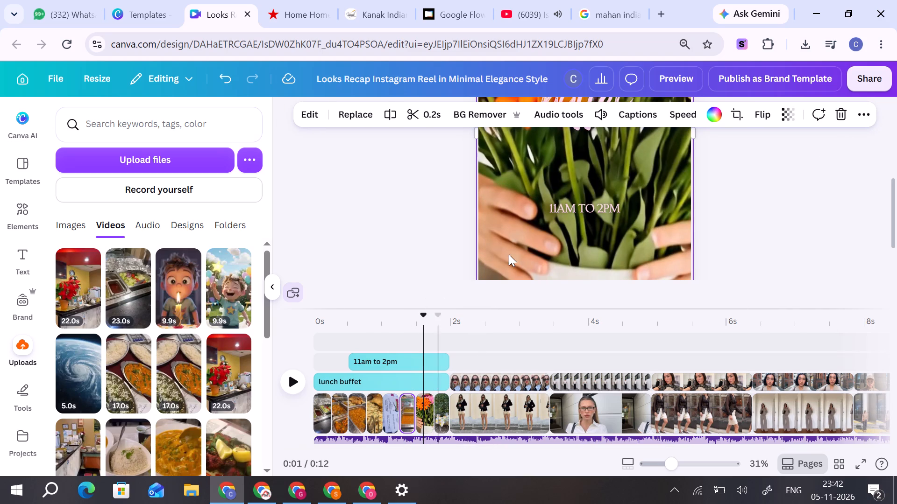
{"action": "left_click_drag", "start_coordinate": [79, 308], "coordinate": [488, 224]}
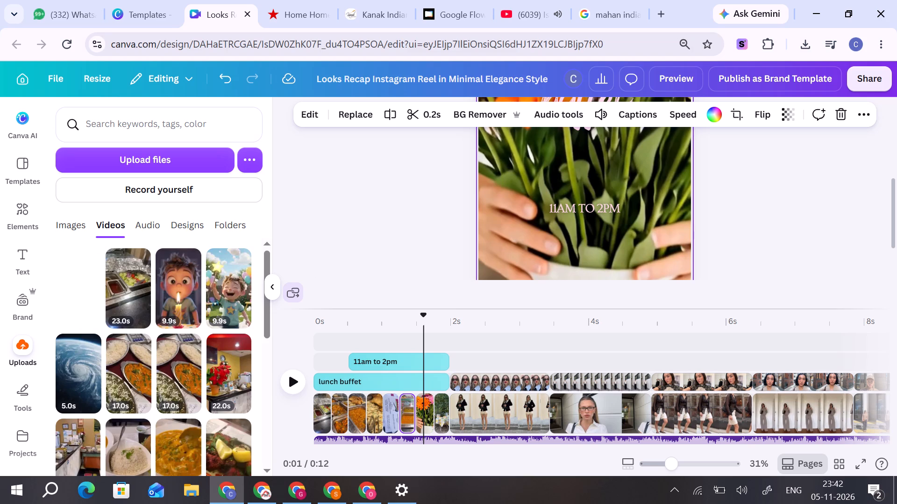
{"action": "left_click_drag", "start_coordinate": [488, 224], "coordinate": [490, 224]}
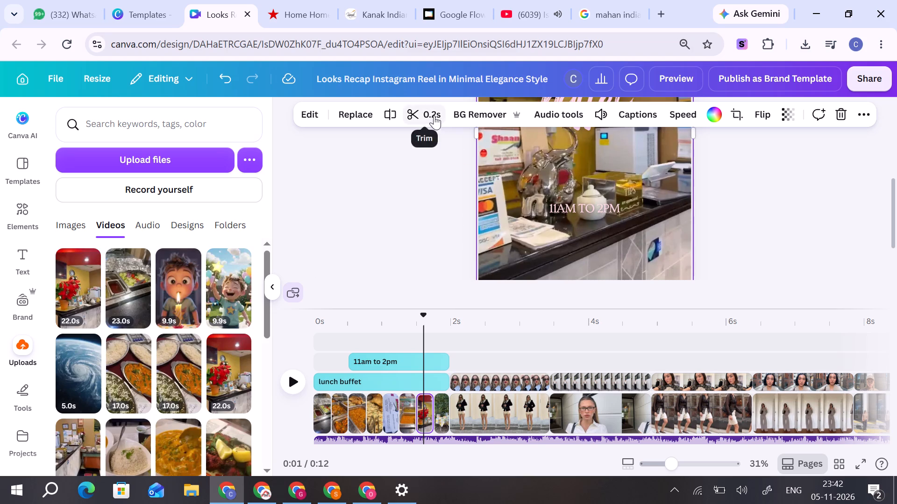
{"action": "left_click", "coordinate": [434, 115]}
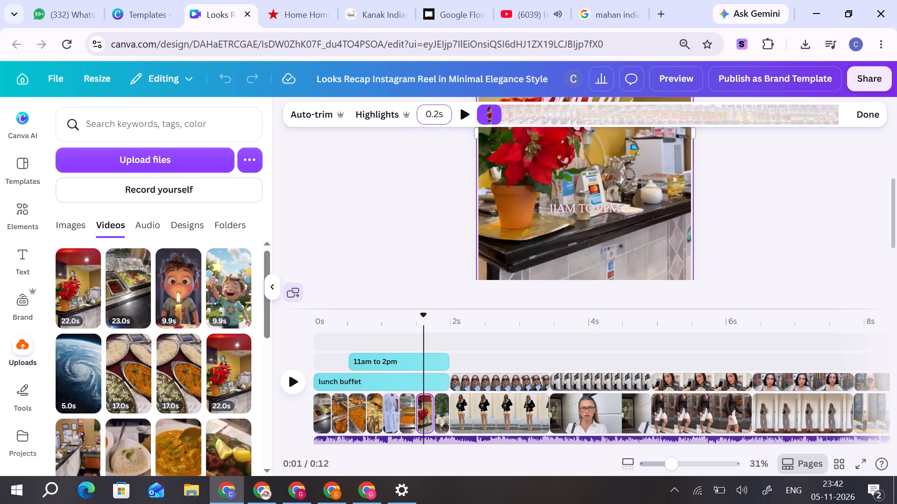
{"action": "left_click_drag", "start_coordinate": [491, 118], "coordinate": [721, 119]}
{"action": "left_click", "coordinate": [871, 113]}
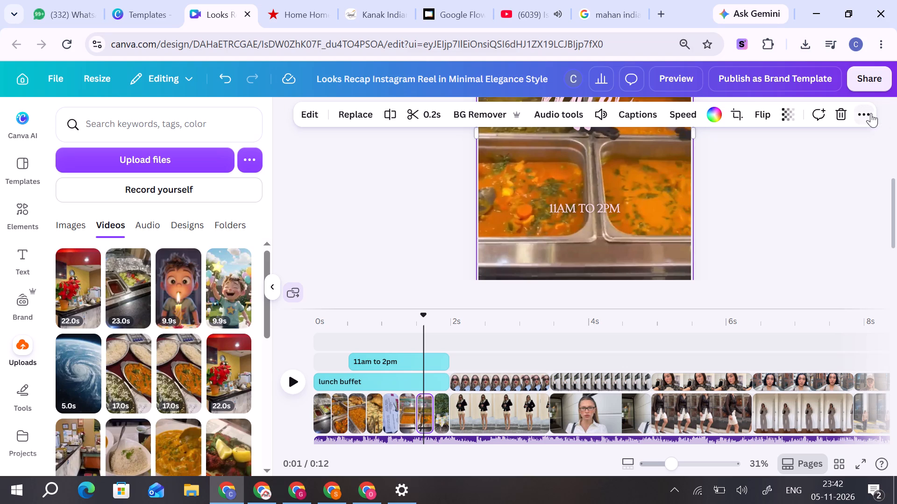
Replace the eighth opening clip, showing the lemon-print tablecloths, with the restaurant counter video and shift its 0.2 s trim to the tray of fried fritters.
{"action": "left_click_drag", "start_coordinate": [422, 320], "coordinate": [443, 320]}
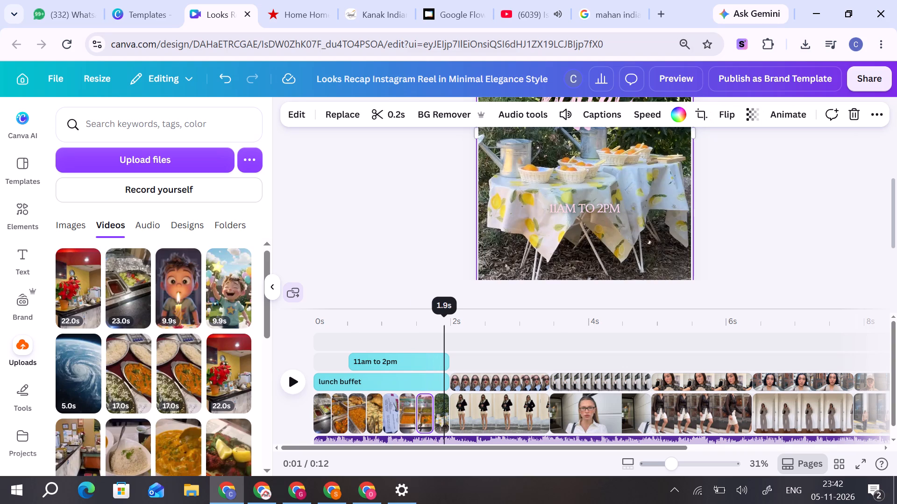
{"action": "left_click_drag", "start_coordinate": [443, 320], "coordinate": [441, 320]}
{"action": "left_click", "coordinate": [441, 411]}
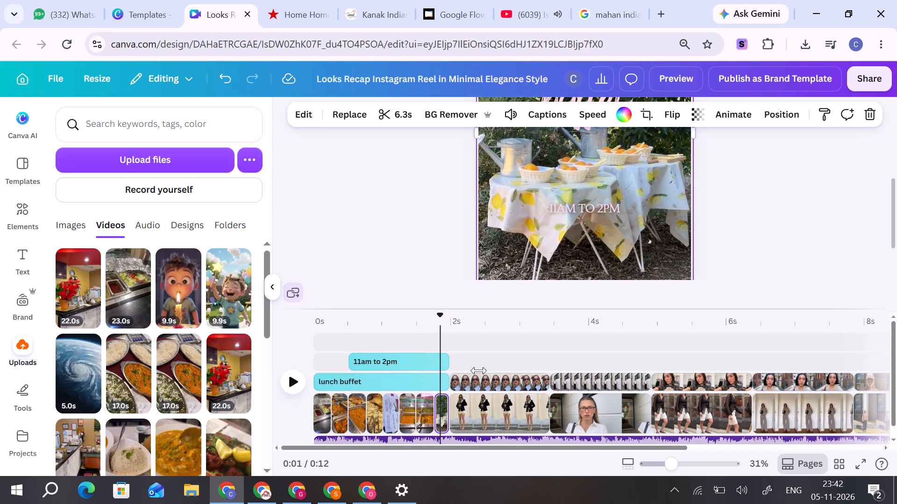
{"action": "left_click_drag", "start_coordinate": [87, 296], "coordinate": [113, 296]}
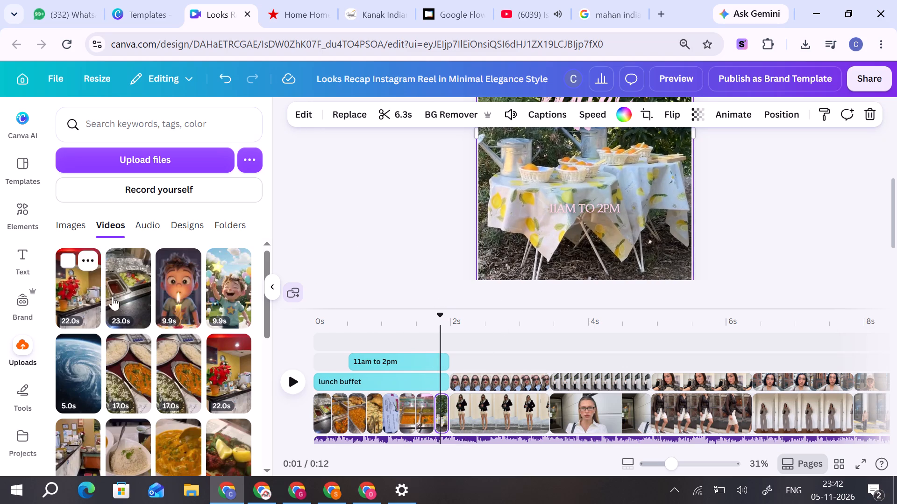
{"action": "left_click_drag", "start_coordinate": [113, 296], "coordinate": [491, 239]}
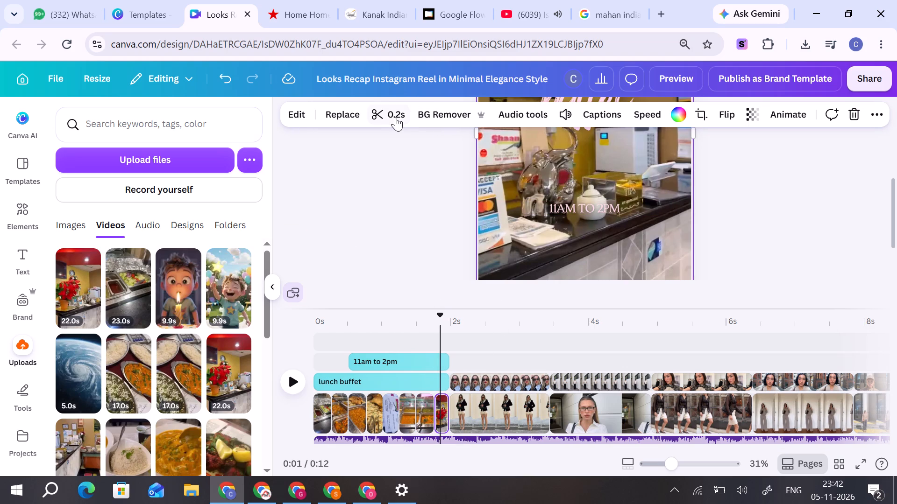
{"action": "left_click", "coordinate": [391, 117]}
{"action": "left_click_drag", "start_coordinate": [490, 121], "coordinate": [498, 121]}
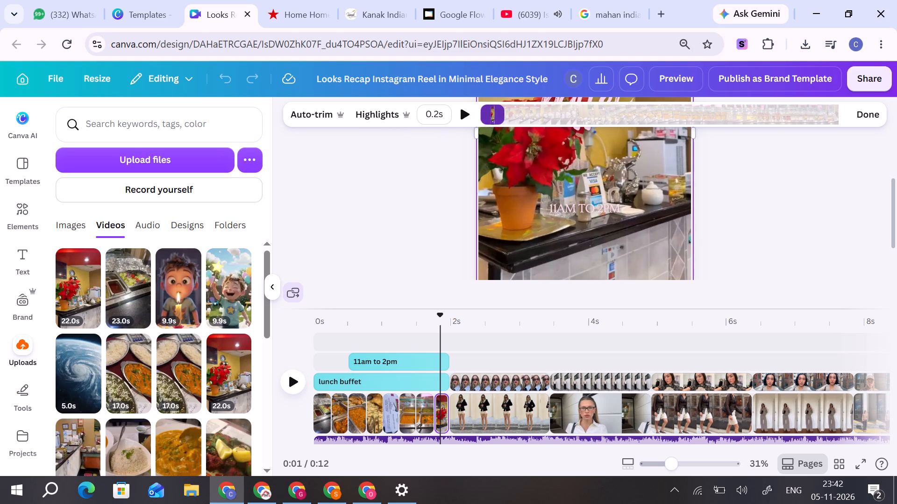
{"action": "left_click_drag", "start_coordinate": [498, 121], "coordinate": [782, 118]}
{"action": "left_click", "coordinate": [860, 113]}
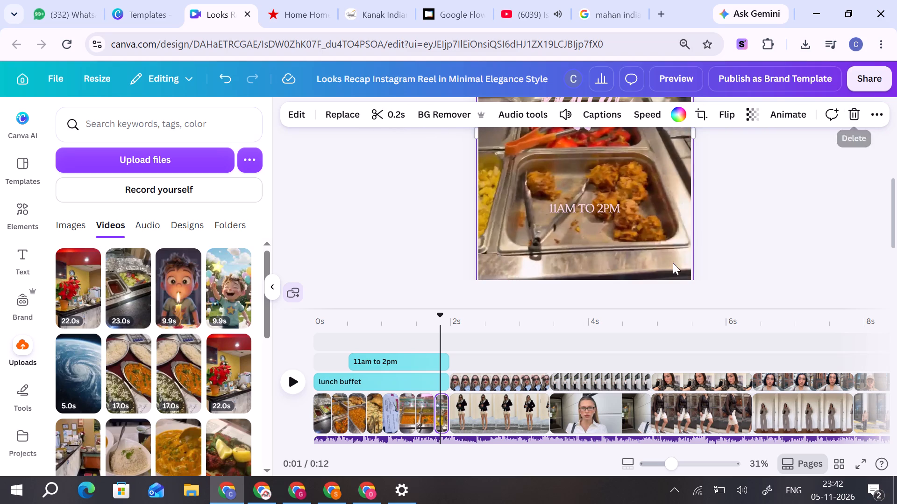
Fit the whole reel frame in view and play the opening clips from the start to review them.
{"action": "left_click_drag", "start_coordinate": [437, 320], "coordinate": [301, 327]}
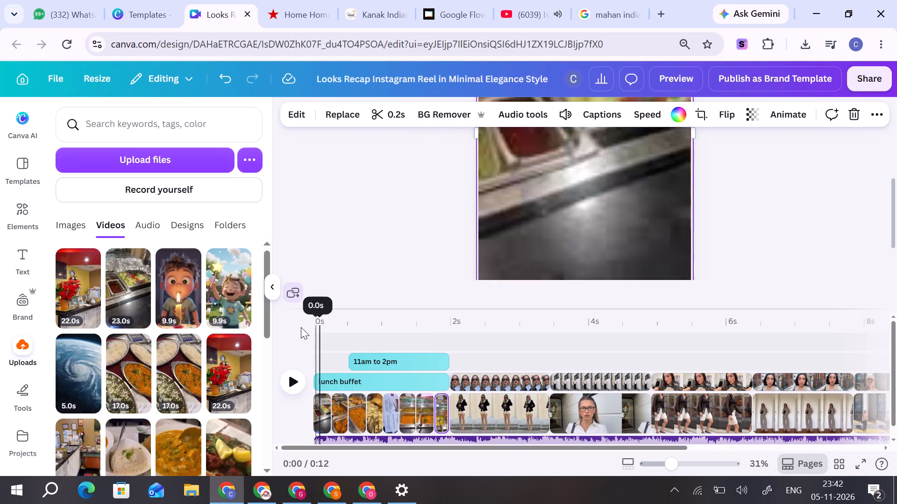
{"action": "left_click_drag", "start_coordinate": [301, 327], "coordinate": [287, 329]}
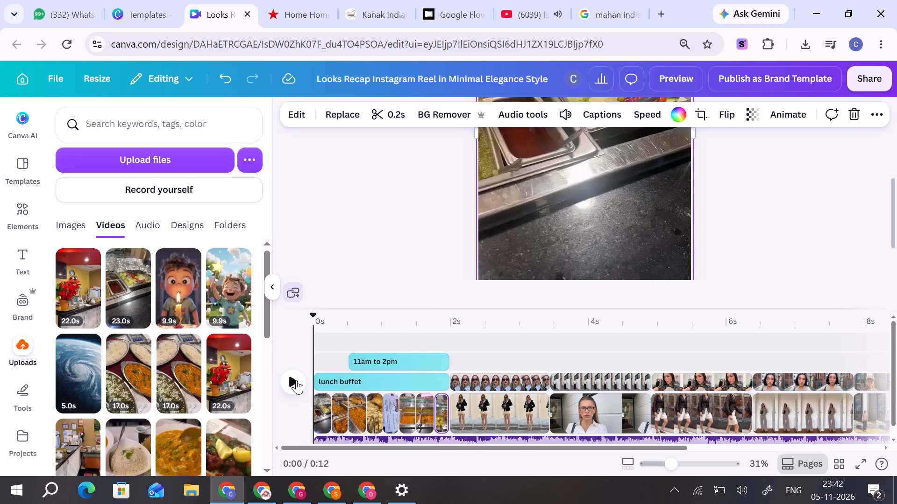
{"action": "left_click", "coordinate": [293, 382]}
{"action": "left_click", "coordinate": [293, 382]}
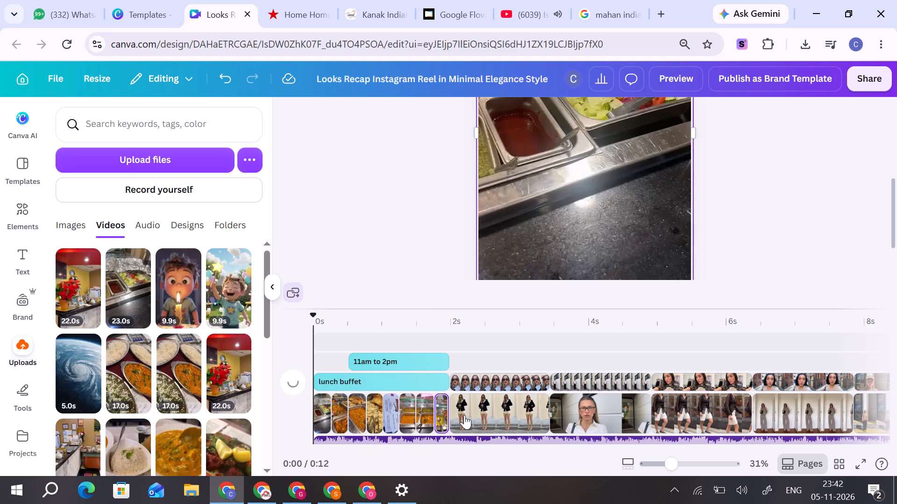
{"action": "left_click_drag", "start_coordinate": [667, 464], "coordinate": [652, 469]}
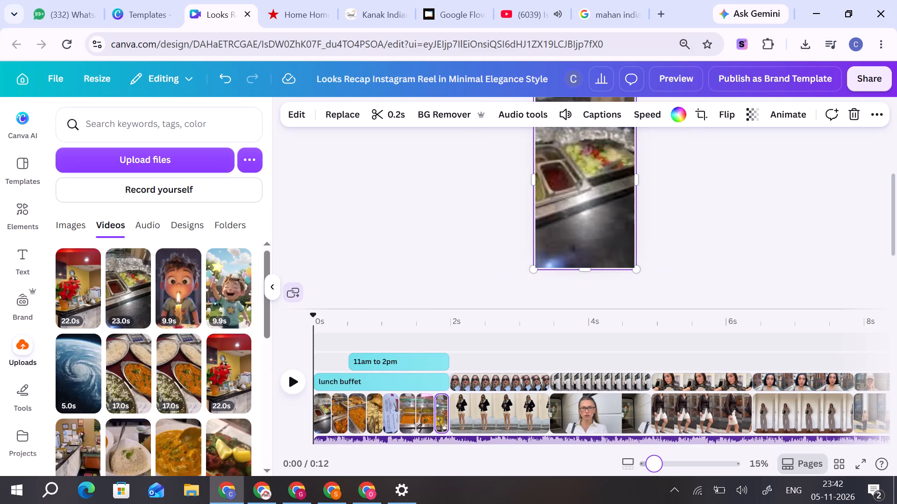
{"action": "left_click_drag", "start_coordinate": [652, 469], "coordinate": [662, 468]}
{"action": "left_click_drag", "start_coordinate": [620, 308], "coordinate": [634, 365]}
{"action": "left_click_drag", "start_coordinate": [663, 466], "coordinate": [652, 472]}
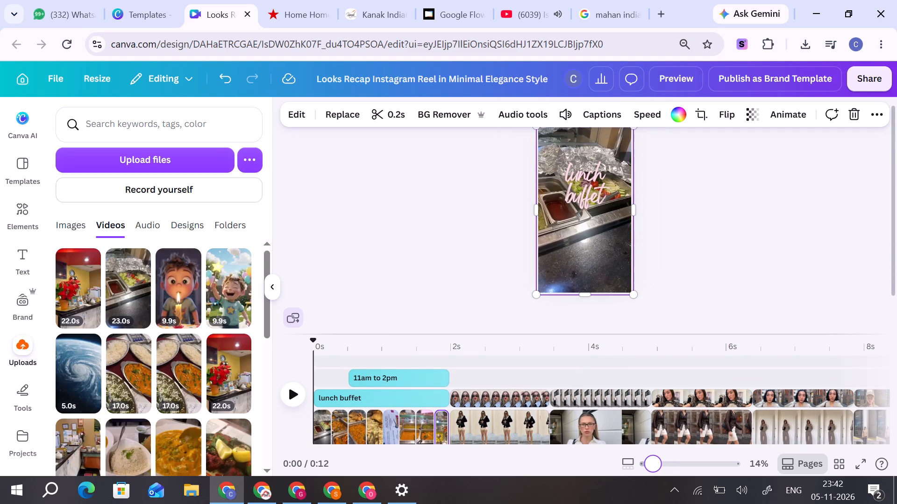
{"action": "left_click_drag", "start_coordinate": [652, 472], "coordinate": [650, 475]}
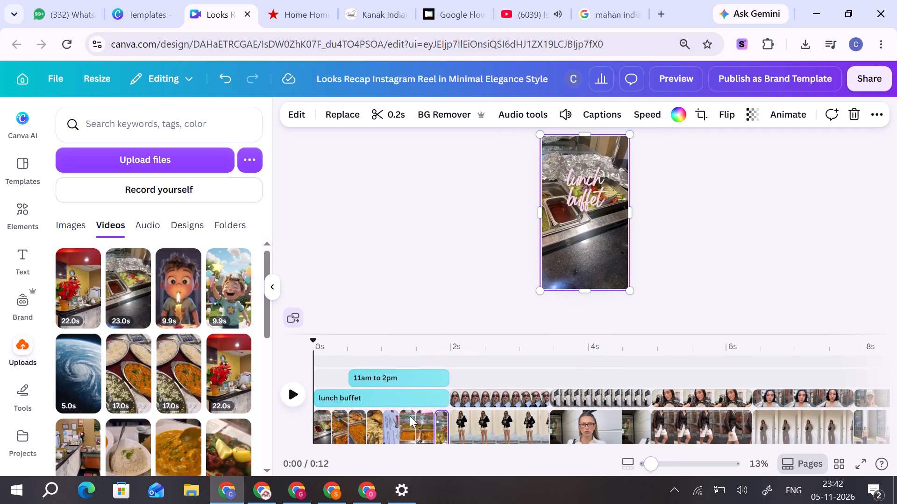
{"action": "left_click", "coordinate": [299, 398]}
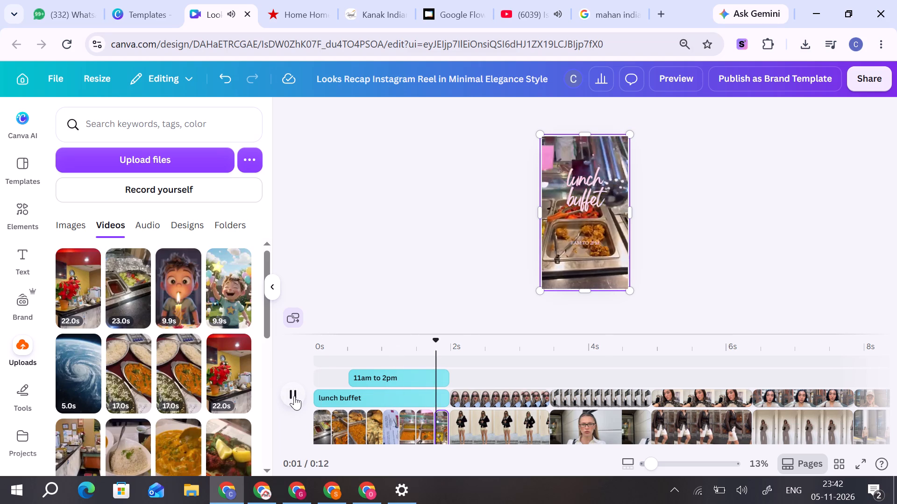
{"action": "left_click", "coordinate": [294, 396]}
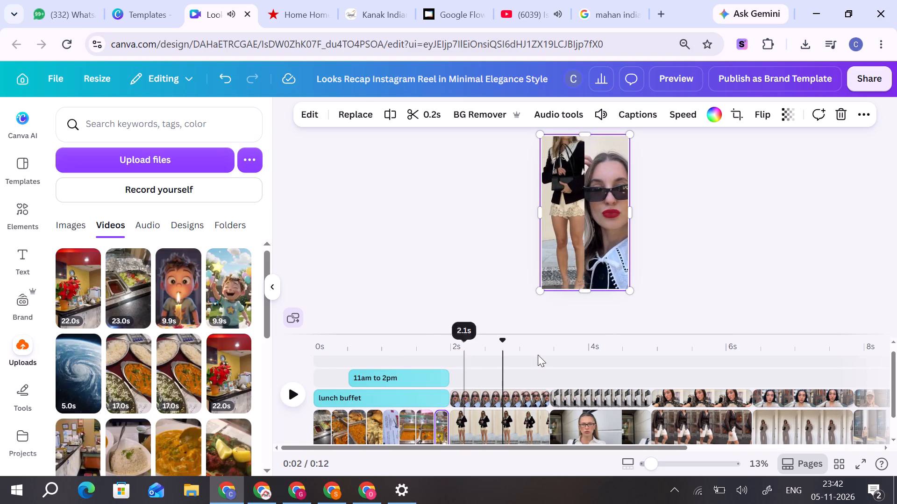
Replace the split-screen clip of the woman in sunglasses, starting at 2 s, with the restaurant counter video.
{"action": "left_click_drag", "start_coordinate": [503, 353], "coordinate": [481, 359]}
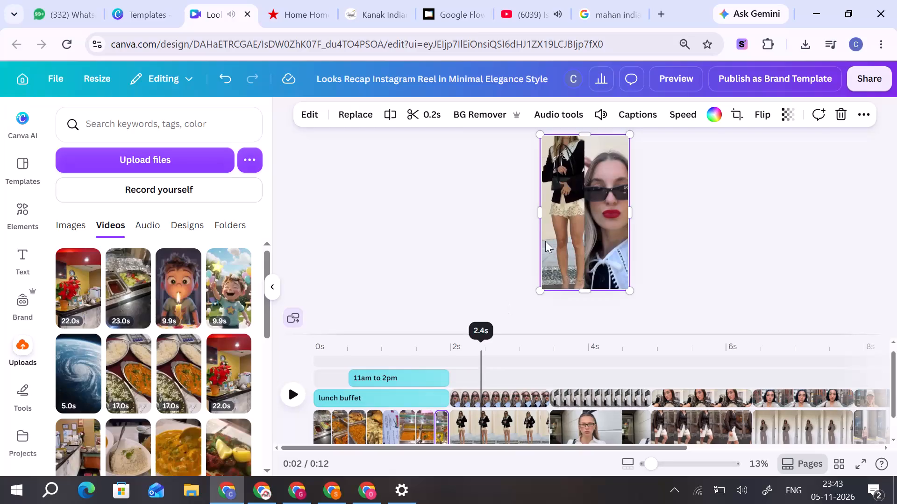
{"action": "left_click", "coordinate": [568, 213]}
{"action": "left_click", "coordinate": [499, 403]}
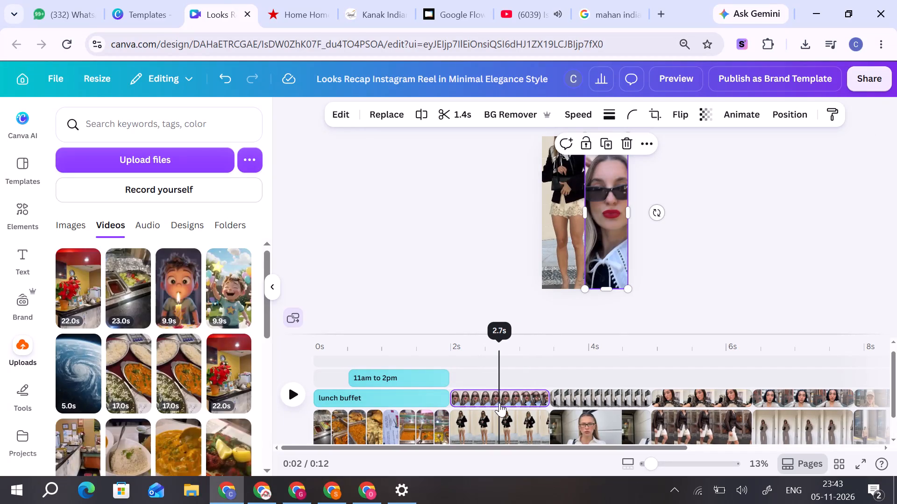
{"action": "left_click_drag", "start_coordinate": [86, 298], "coordinate": [490, 219]}
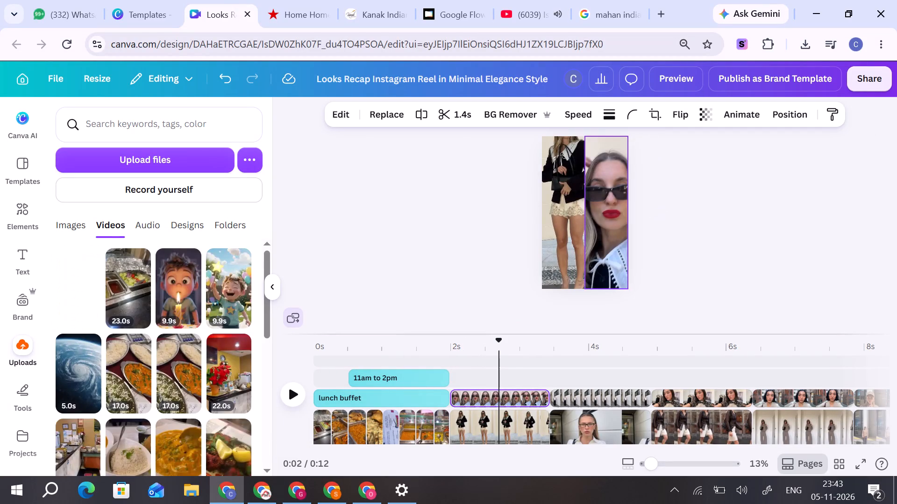
{"action": "left_click_drag", "start_coordinate": [490, 219], "coordinate": [598, 200]}
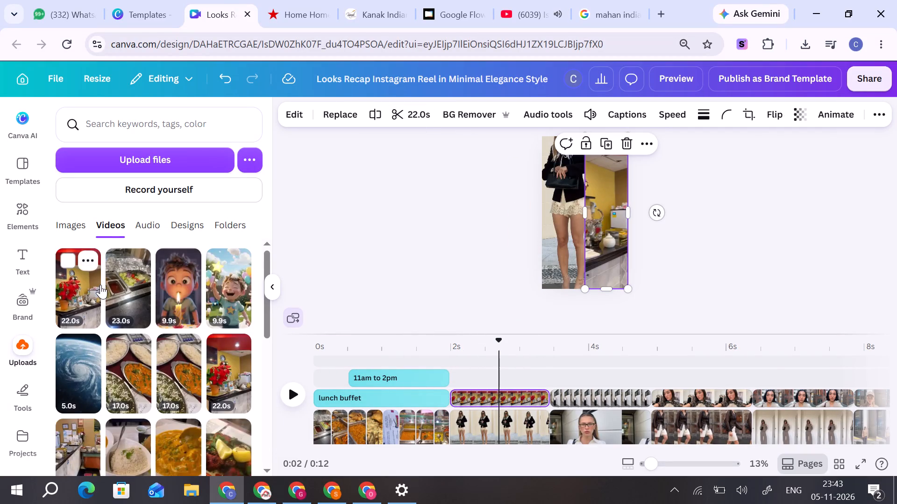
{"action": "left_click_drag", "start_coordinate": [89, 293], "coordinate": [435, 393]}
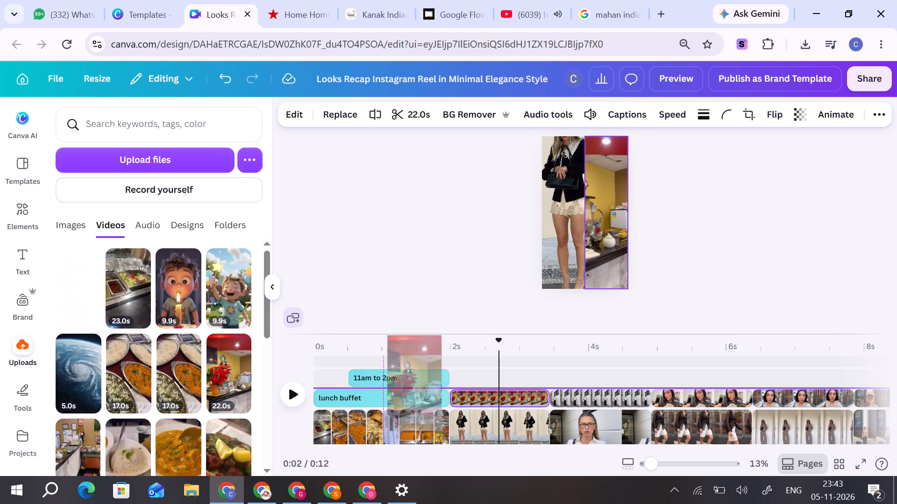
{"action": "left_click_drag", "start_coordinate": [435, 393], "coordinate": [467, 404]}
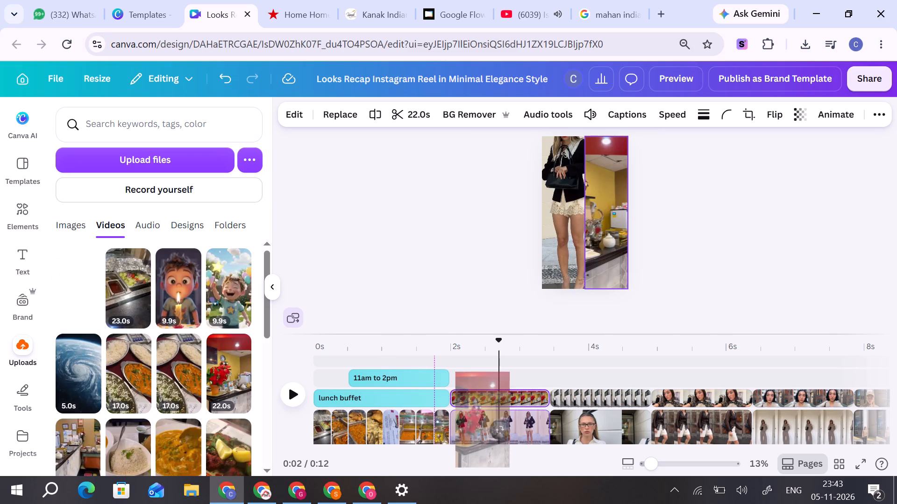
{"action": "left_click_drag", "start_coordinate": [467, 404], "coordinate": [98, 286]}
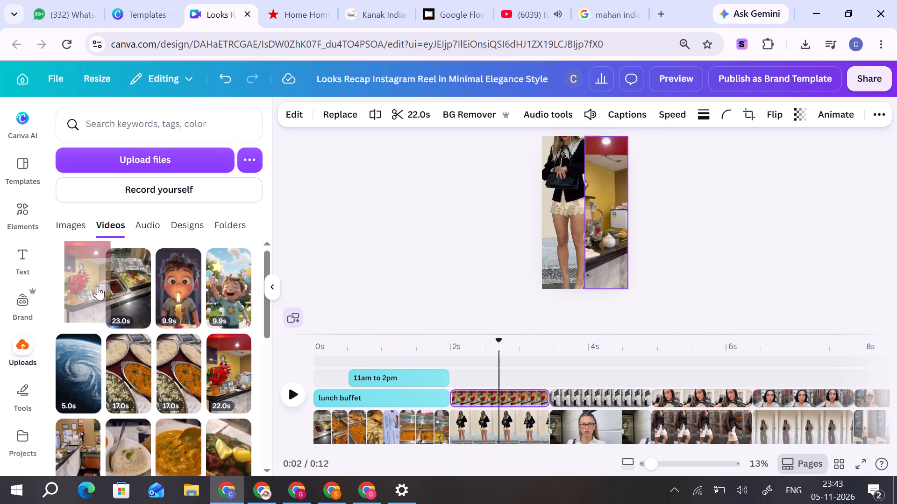
Replace the black-jacket clip beside it with the restaurant counter video and shift its 1.4 s trim to the buffet trays just before the video's midpoint.
{"action": "left_click", "coordinate": [518, 430]}
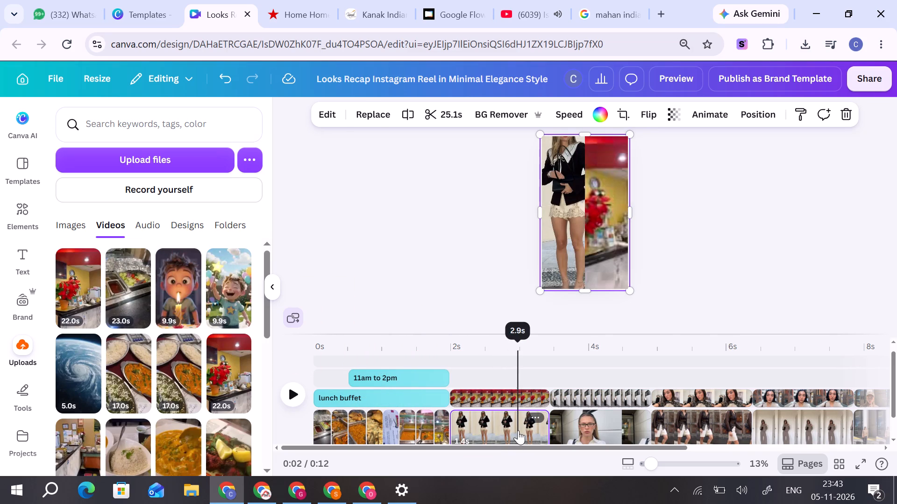
{"action": "left_click_drag", "start_coordinate": [75, 299], "coordinate": [476, 421]}
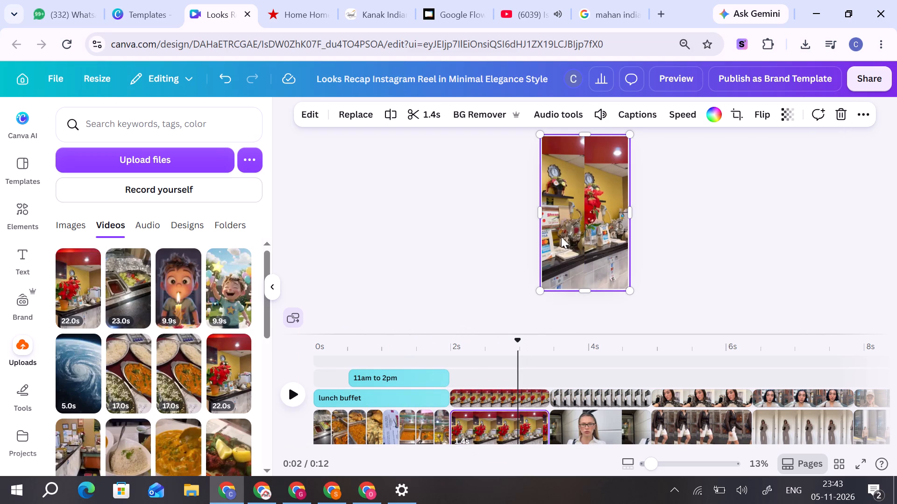
{"action": "left_click", "coordinate": [561, 236]}
{"action": "left_click", "coordinate": [487, 432]}
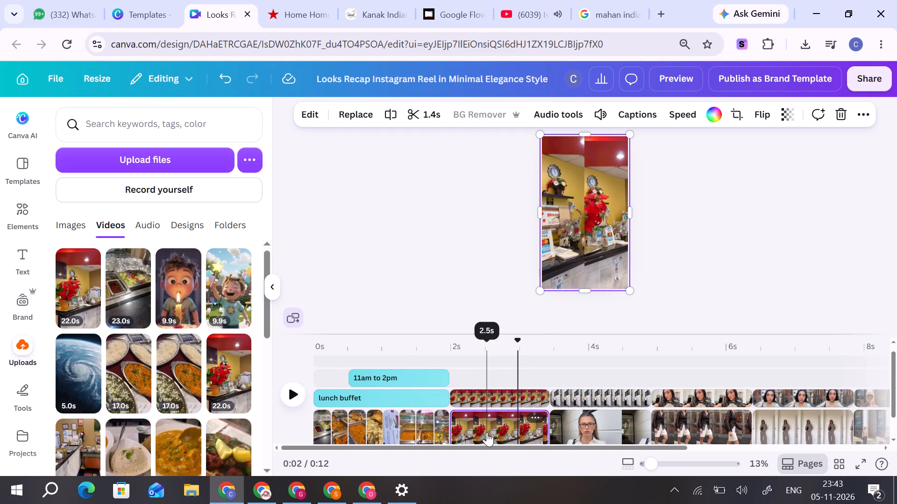
{"action": "left_click", "coordinate": [422, 119]}
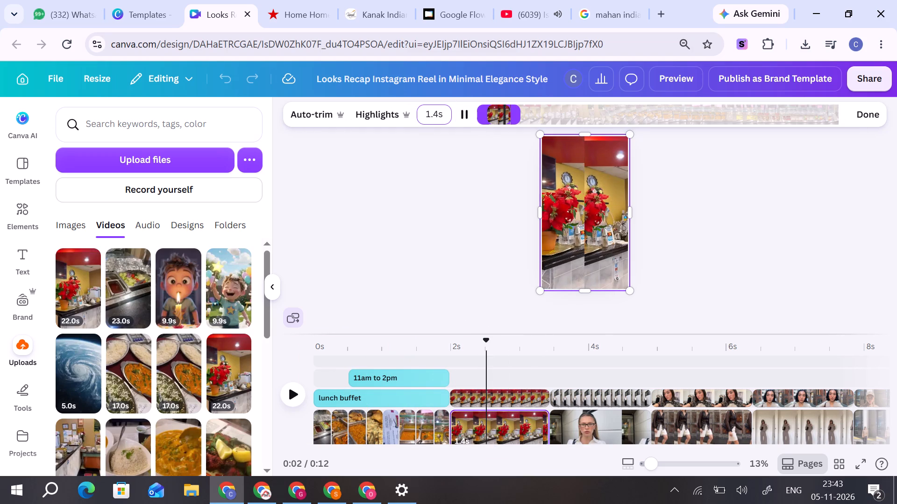
{"action": "left_click_drag", "start_coordinate": [499, 115], "coordinate": [521, 119]}
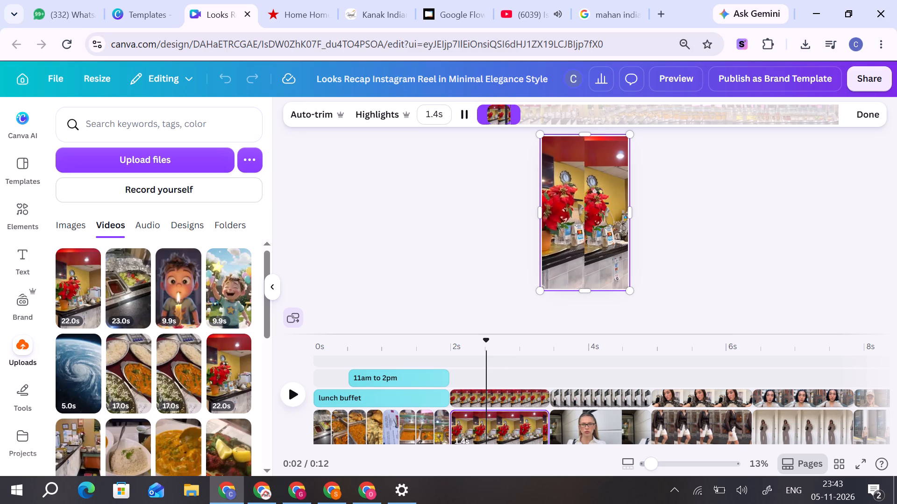
{"action": "left_click_drag", "start_coordinate": [499, 120], "coordinate": [635, 123]}
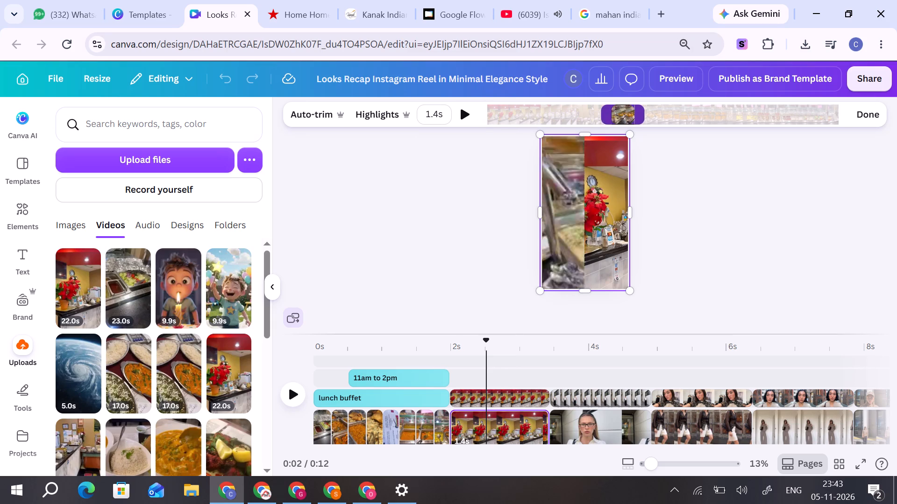
{"action": "left_click_drag", "start_coordinate": [635, 123], "coordinate": [643, 125]}
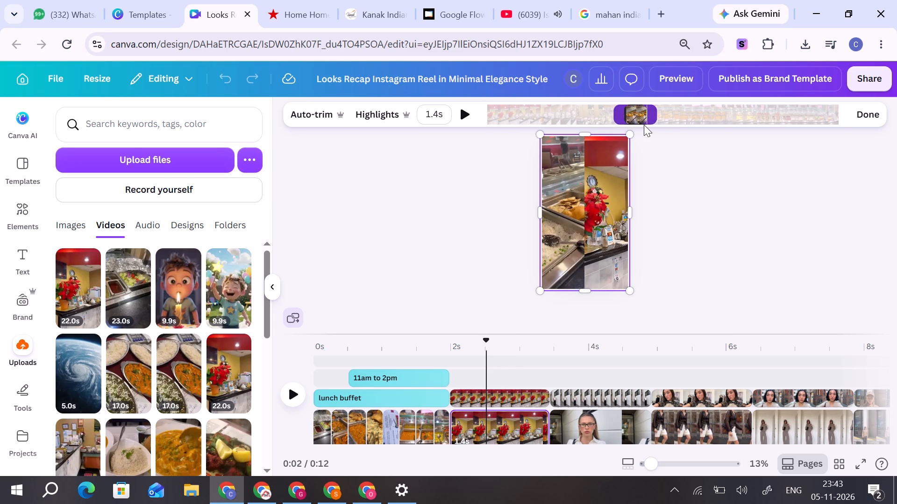
{"action": "left_click", "coordinate": [876, 116]}
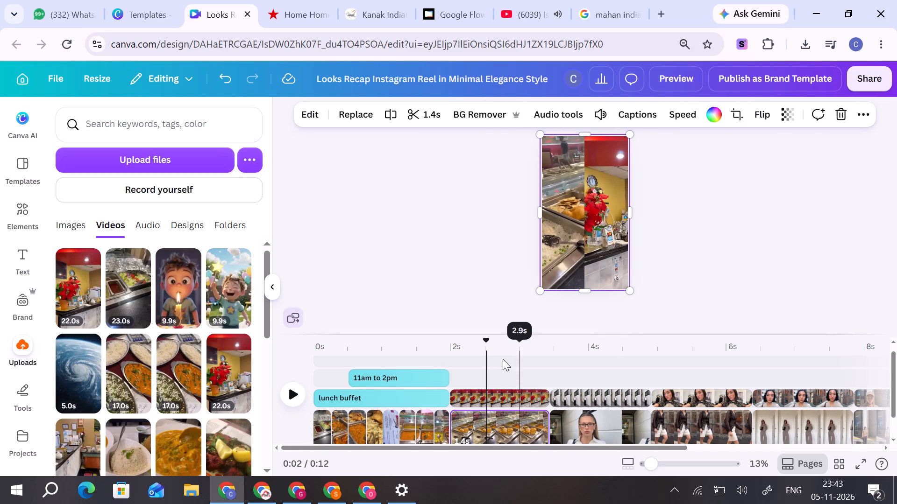
Replace the split-screen clip of the full-length woman in a white shirt, around 4 s, with the 23.0 s foil-and-salad tray video.
{"action": "left_click_drag", "start_coordinate": [488, 346], "coordinate": [489, 353]}
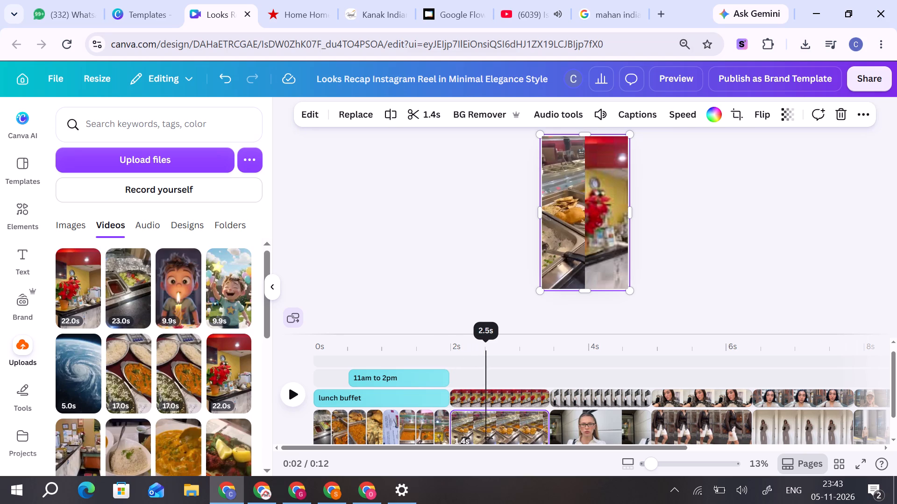
{"action": "left_click_drag", "start_coordinate": [489, 353], "coordinate": [590, 355]}
{"action": "left_click_drag", "start_coordinate": [134, 295], "coordinate": [179, 303]}
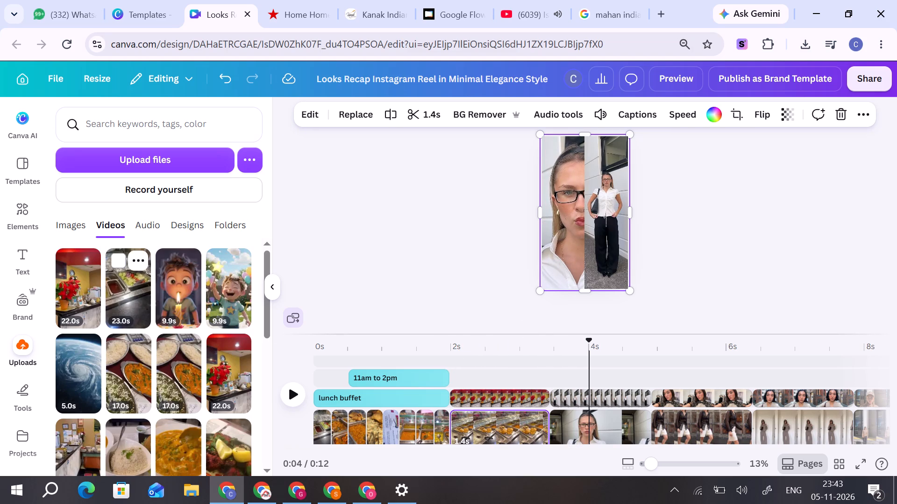
{"action": "left_click_drag", "start_coordinate": [179, 303], "coordinate": [587, 393]}
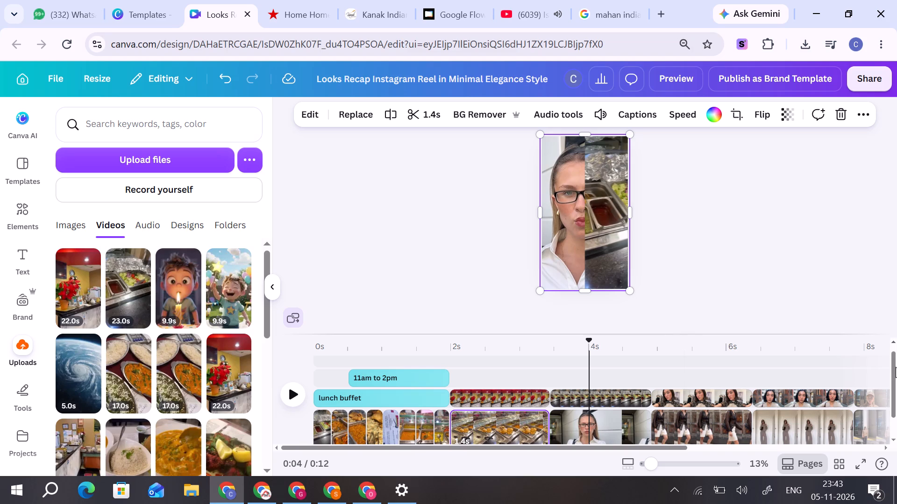
Replace the adjoining clip of the woman in glasses with the 23.0 s tray video and shift its 1.4 s trim to the curry trays just past midpoint.
{"action": "left_click_drag", "start_coordinate": [896, 367], "coordinate": [896, 395]}
{"action": "left_click", "coordinate": [603, 400]}
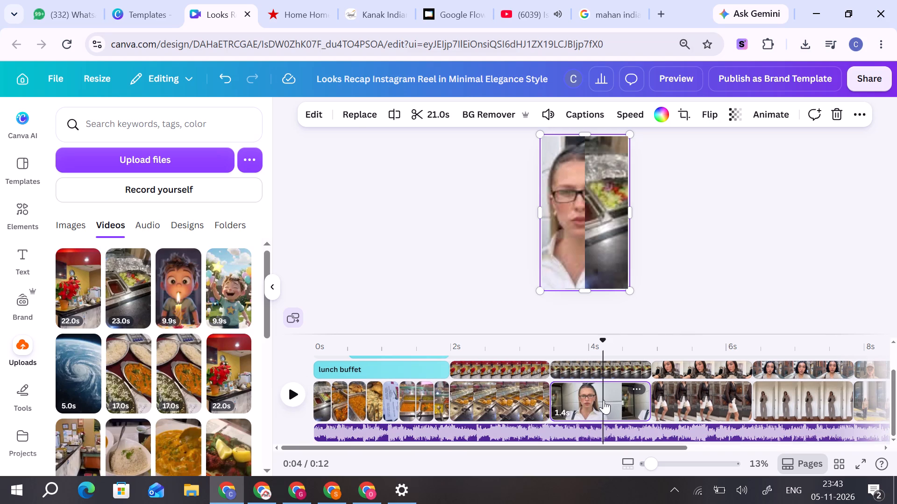
{"action": "left_click_drag", "start_coordinate": [119, 298], "coordinate": [611, 399]}
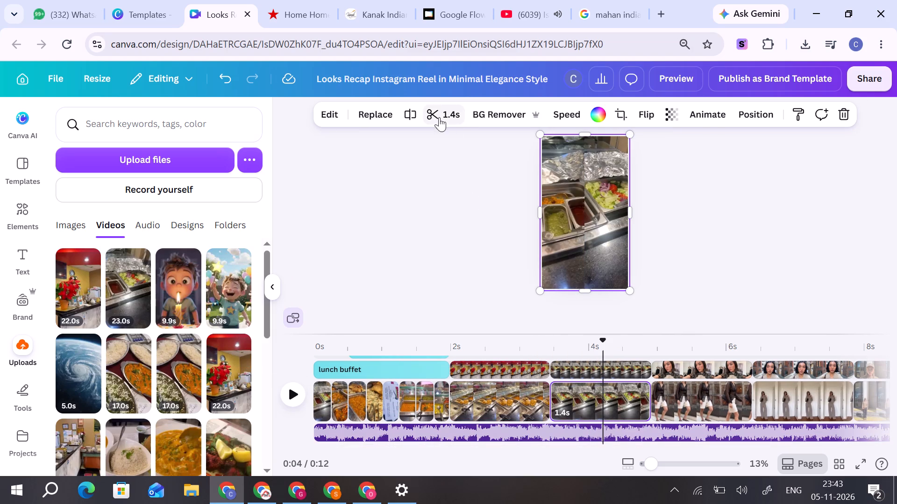
{"action": "left_click", "coordinate": [439, 117]}
{"action": "left_click_drag", "start_coordinate": [494, 115], "coordinate": [515, 125]}
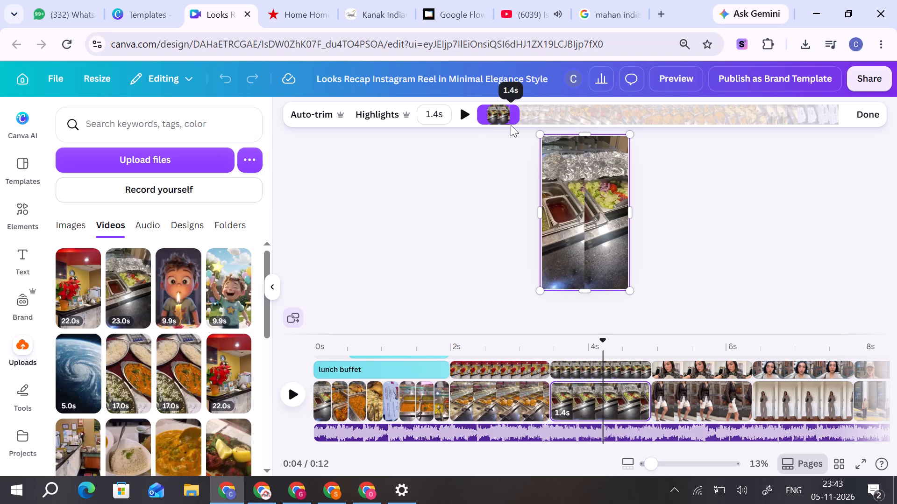
{"action": "left_click_drag", "start_coordinate": [495, 118], "coordinate": [600, 122]}
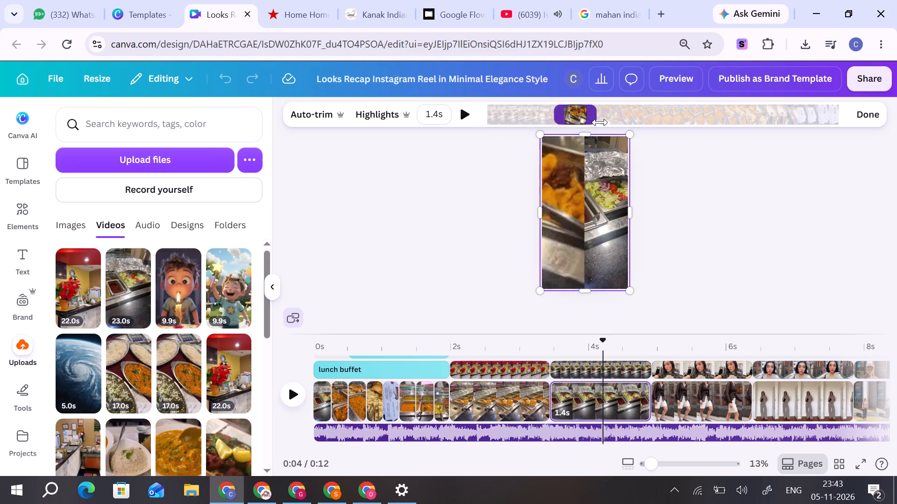
{"action": "left_click_drag", "start_coordinate": [600, 122], "coordinate": [685, 123]}
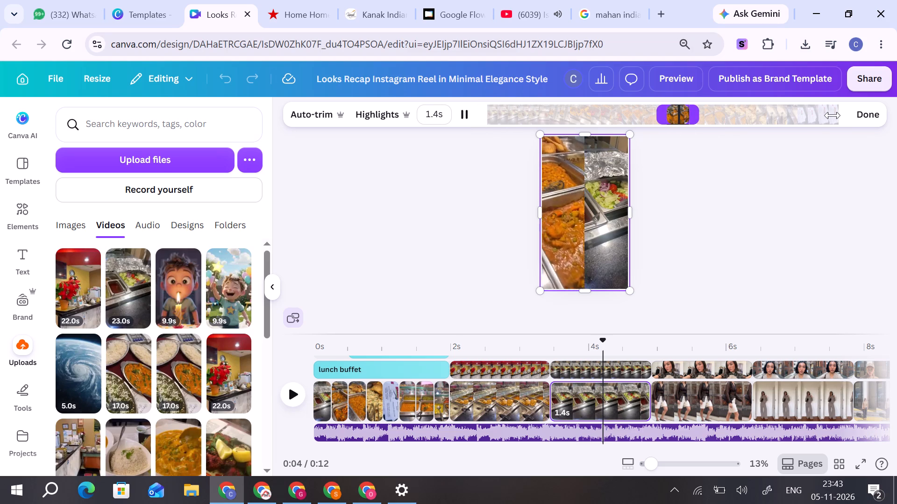
{"action": "left_click", "coordinate": [869, 113]}
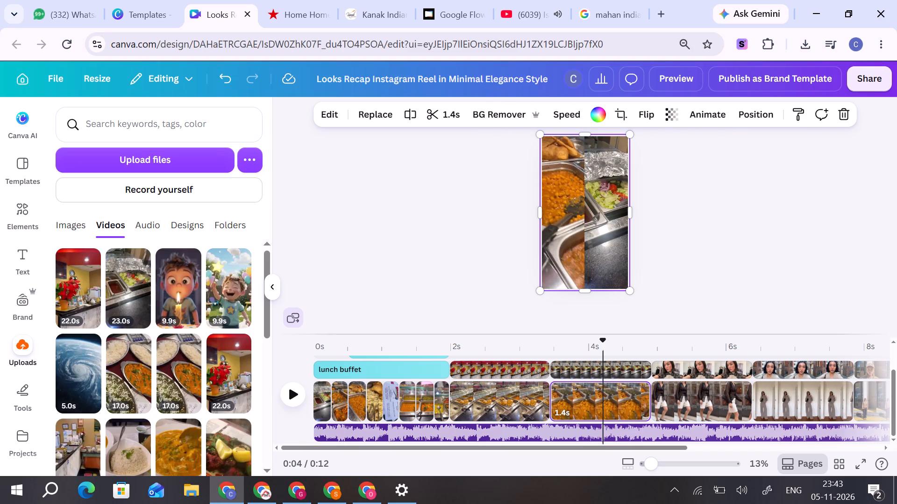
Scrub back and forth through the reel to review the replaced opening and split-screen clips and the template clips still remaining.
{"action": "left_click_drag", "start_coordinate": [600, 343], "coordinate": [893, 347]}
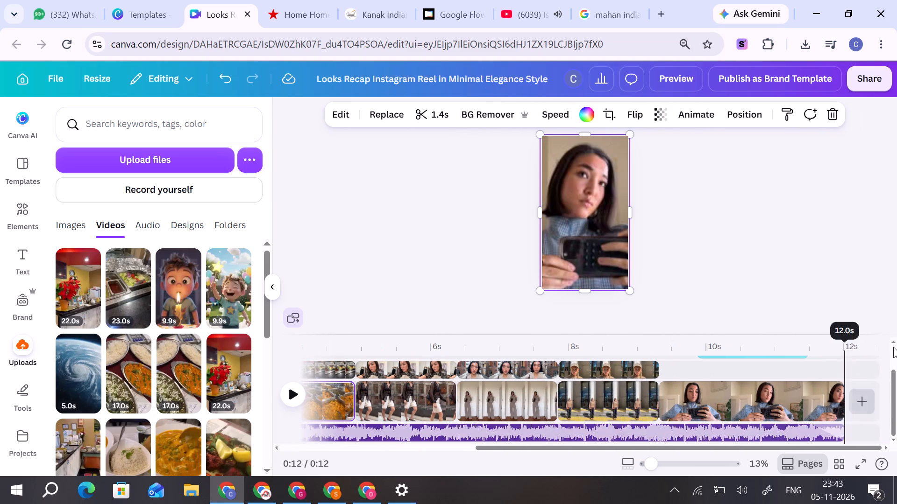
{"action": "left_click_drag", "start_coordinate": [893, 347], "coordinate": [287, 366]}
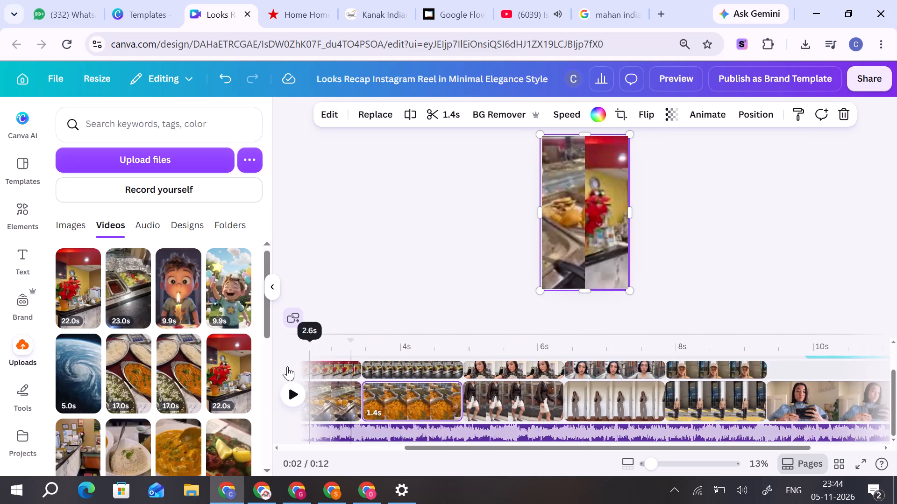
{"action": "left_click_drag", "start_coordinate": [287, 366], "coordinate": [427, 365]}
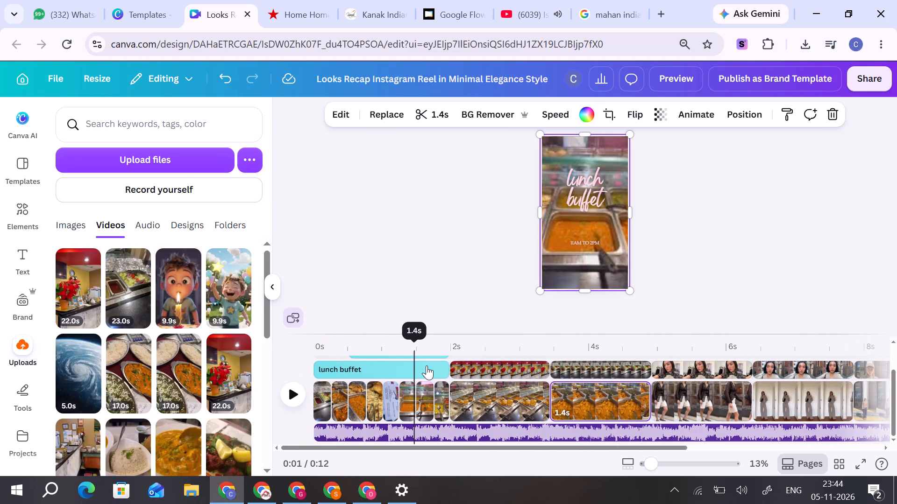
{"action": "left_click_drag", "start_coordinate": [427, 365], "coordinate": [634, 361]}
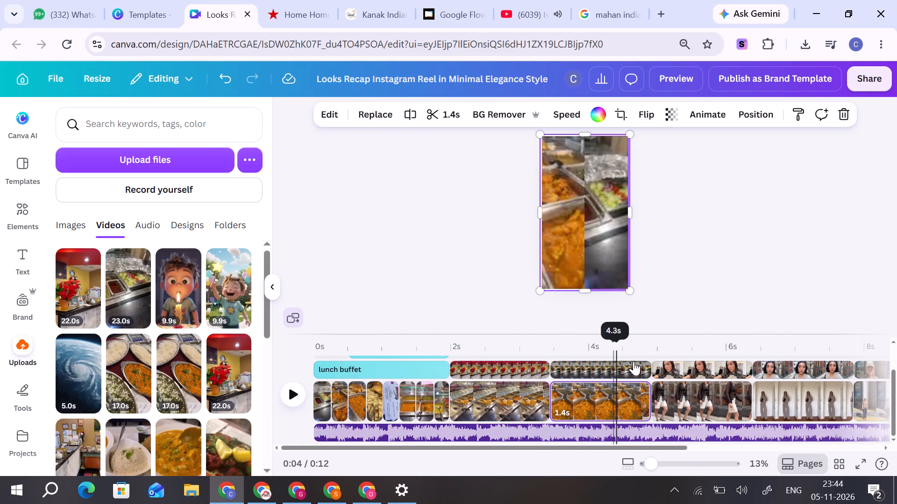
{"action": "left_click_drag", "start_coordinate": [634, 361], "coordinate": [679, 362]}
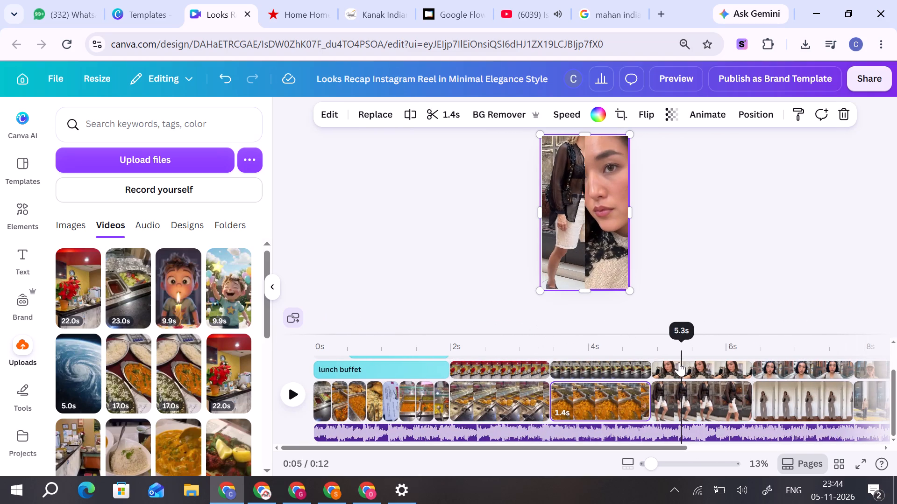
{"action": "left_click_drag", "start_coordinate": [679, 362], "coordinate": [408, 361]}
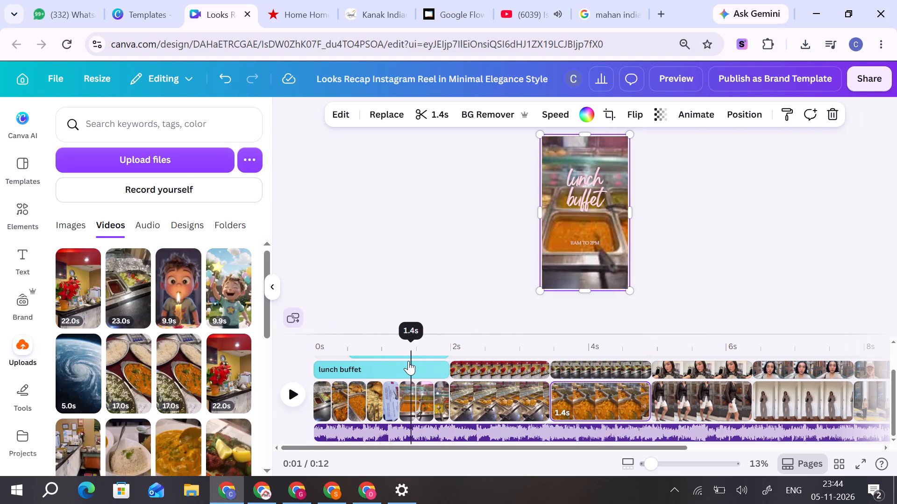
{"action": "left_click_drag", "start_coordinate": [408, 361], "coordinate": [576, 359]}
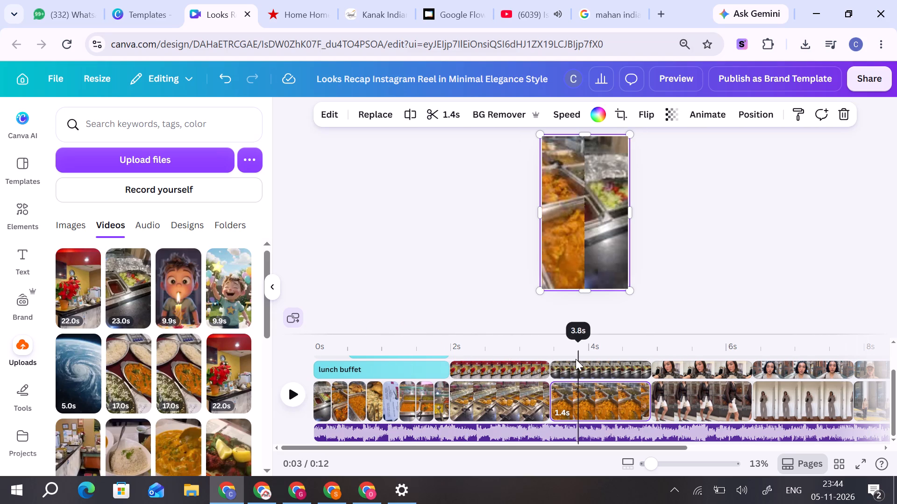
{"action": "left_click_drag", "start_coordinate": [576, 359], "coordinate": [354, 366]}
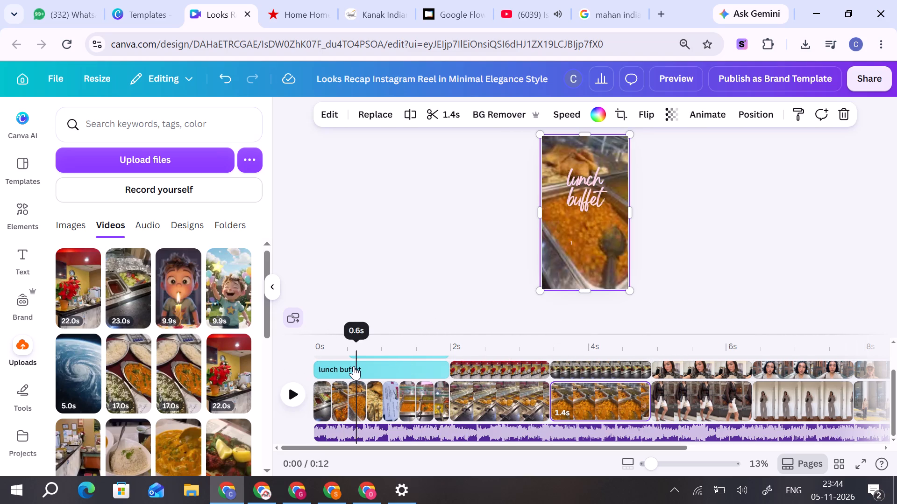
{"action": "left_click_drag", "start_coordinate": [354, 366], "coordinate": [520, 366]}
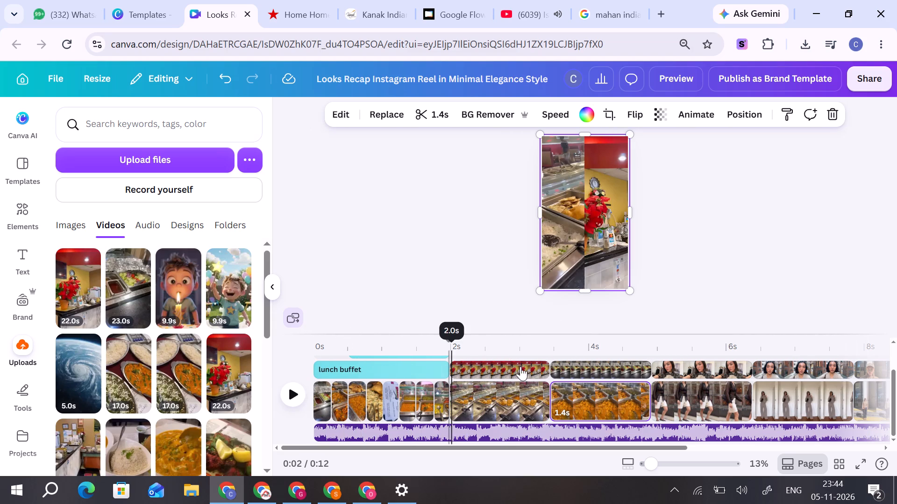
{"action": "left_click_drag", "start_coordinate": [520, 366], "coordinate": [676, 364]}
Replace the split-screen face close-up clip, around 5 s, with the 22.0 s restaurant counter video.
{"action": "left_click_drag", "start_coordinate": [643, 447], "coordinate": [676, 441]}
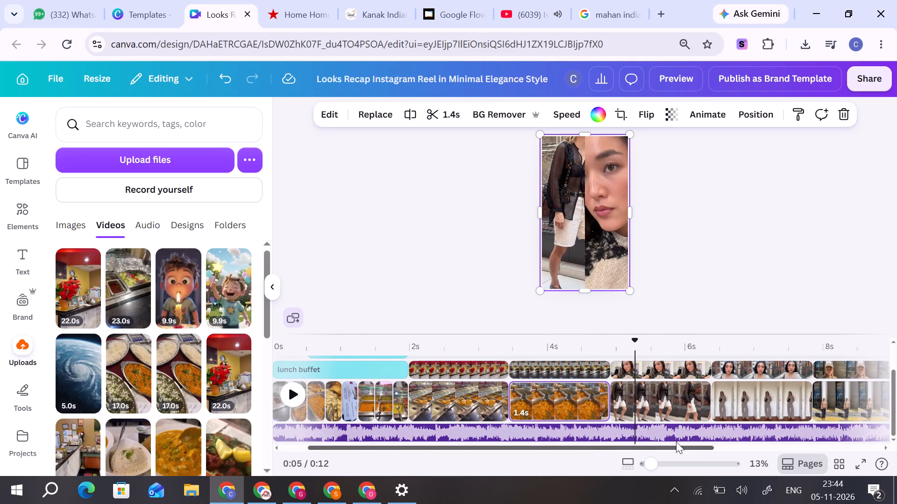
{"action": "left_click_drag", "start_coordinate": [676, 441], "coordinate": [716, 438]}
{"action": "left_click", "coordinate": [572, 403]}
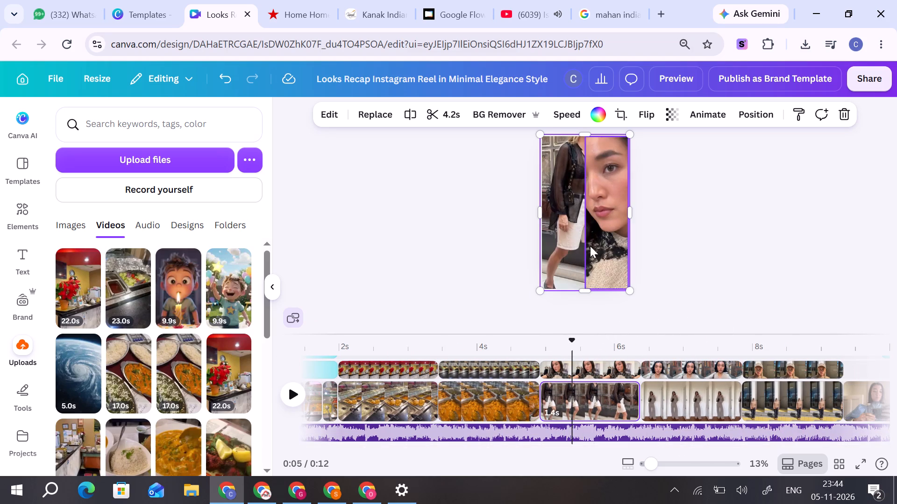
{"action": "left_click", "coordinate": [573, 371]}
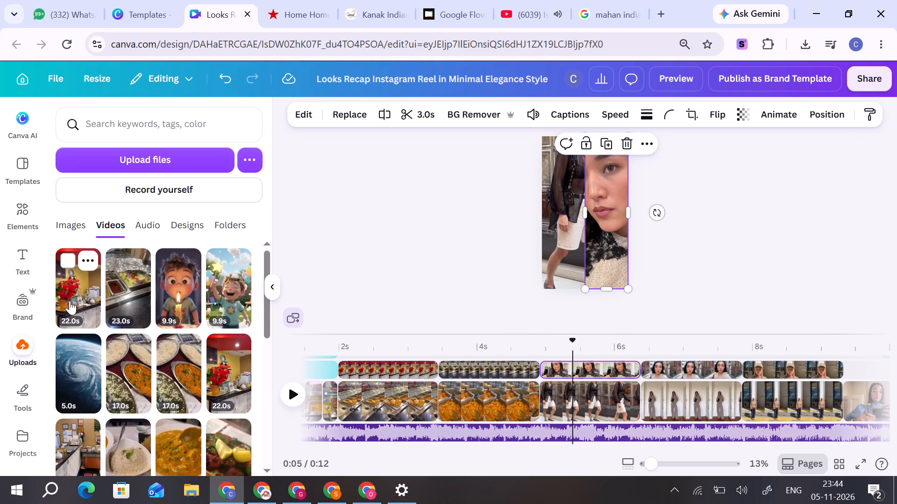
{"action": "left_click_drag", "start_coordinate": [71, 297], "coordinate": [611, 217]}
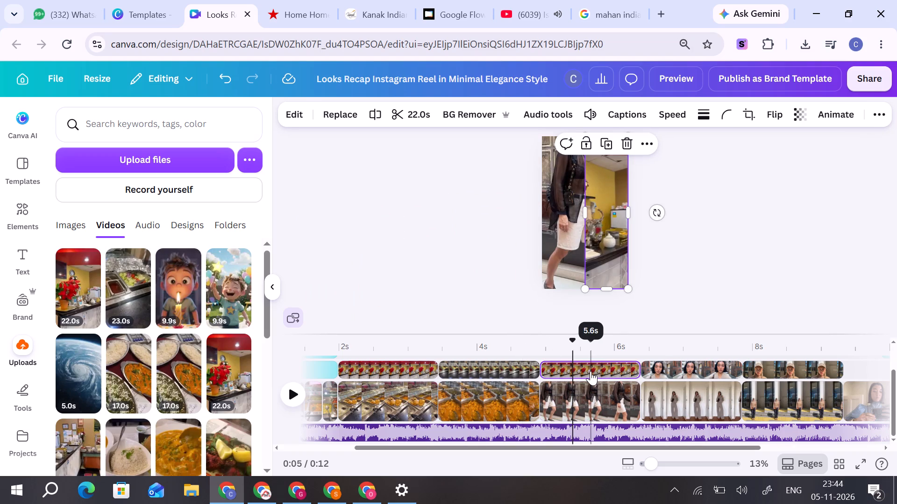
Trim the new counter clip to a 1.4 s section showing the curry trays past the video's midpoint and extend it to meet the next clip.
{"action": "left_click", "coordinate": [590, 402]}
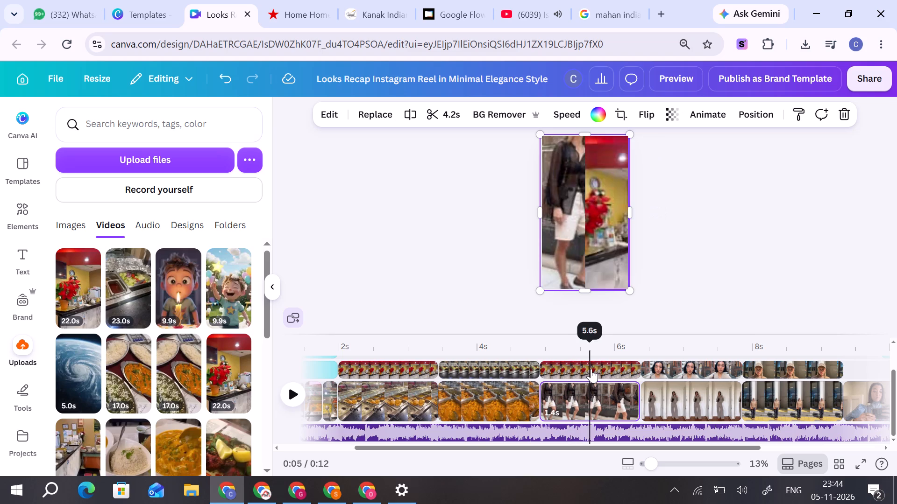
{"action": "left_click", "coordinate": [591, 369]}
{"action": "left_click", "coordinate": [411, 111]}
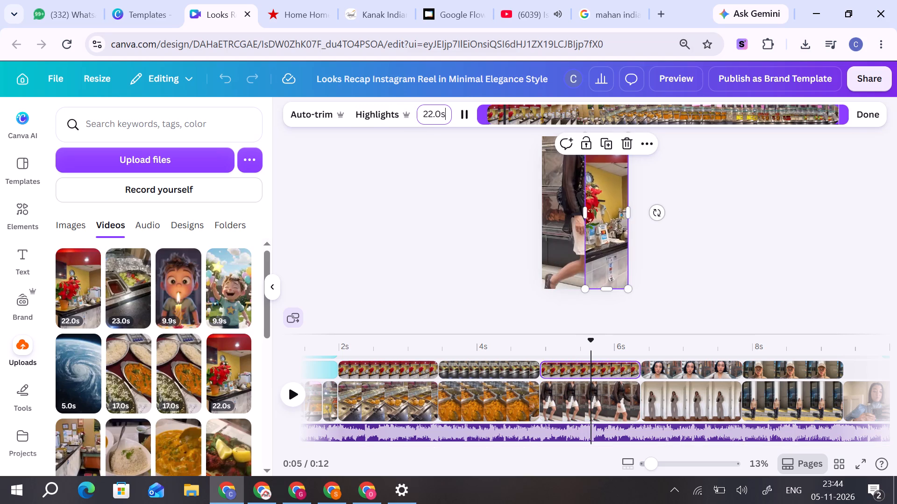
{"action": "left_click_drag", "start_coordinate": [484, 118], "coordinate": [642, 119]}
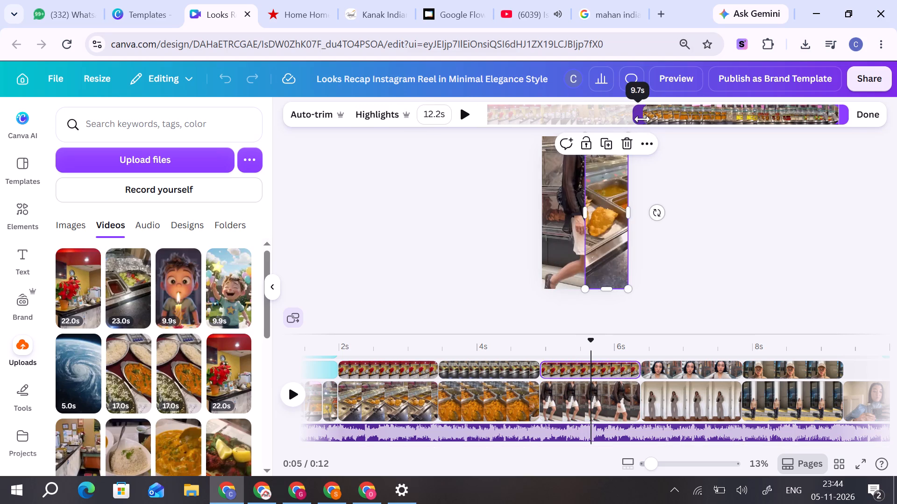
{"action": "left_click_drag", "start_coordinate": [642, 119], "coordinate": [688, 119]}
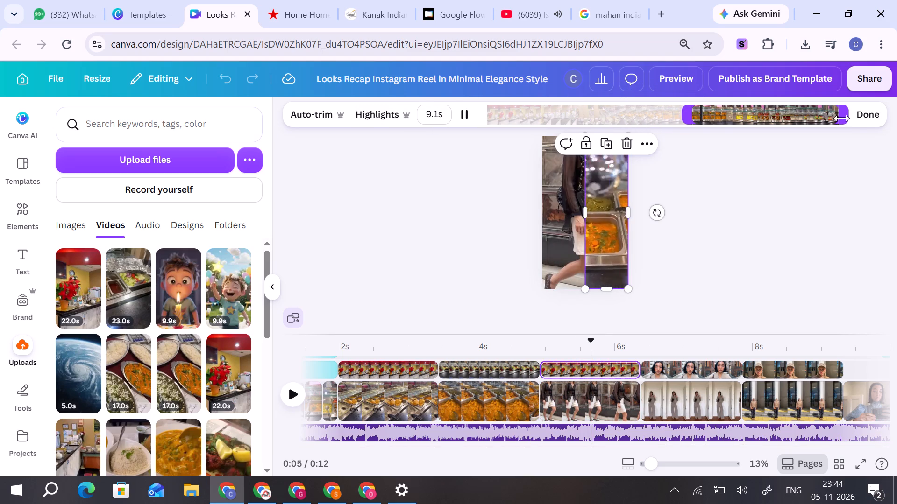
{"action": "left_click_drag", "start_coordinate": [845, 119], "coordinate": [712, 120]}
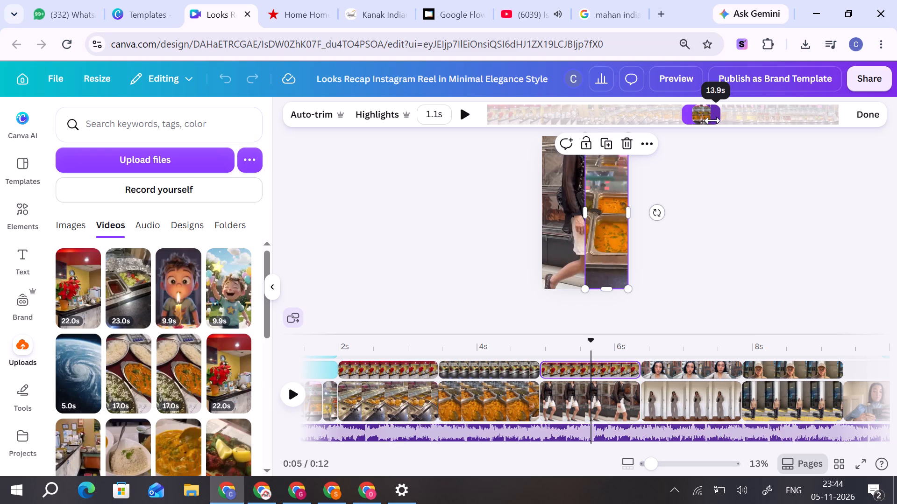
{"action": "left_click_drag", "start_coordinate": [712, 120], "coordinate": [717, 119]}
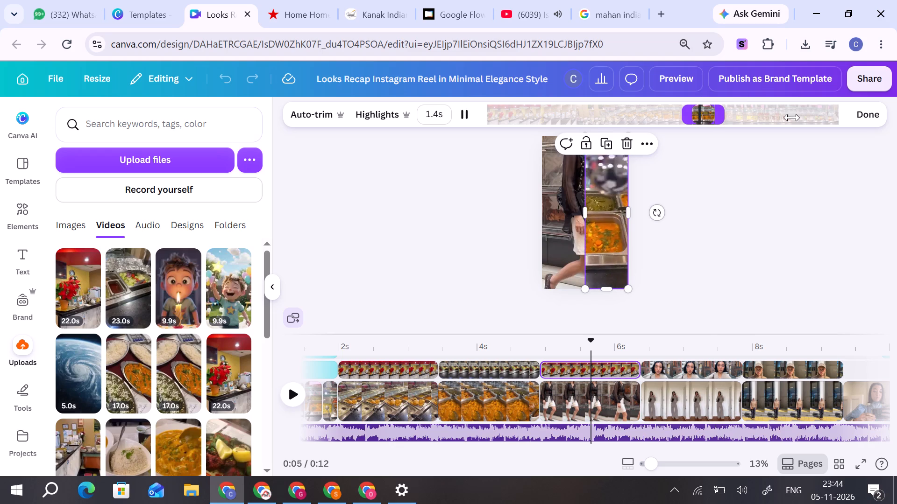
{"action": "left_click", "coordinate": [862, 118]}
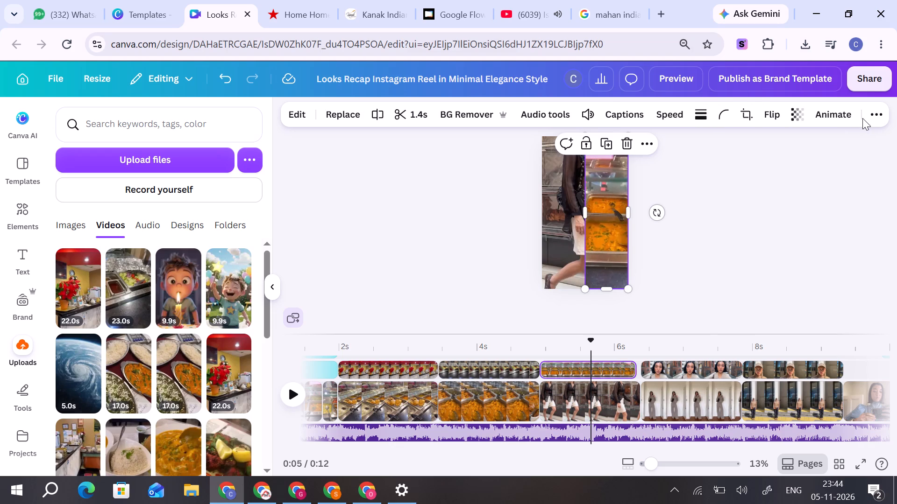
{"action": "left_click", "coordinate": [632, 370]}
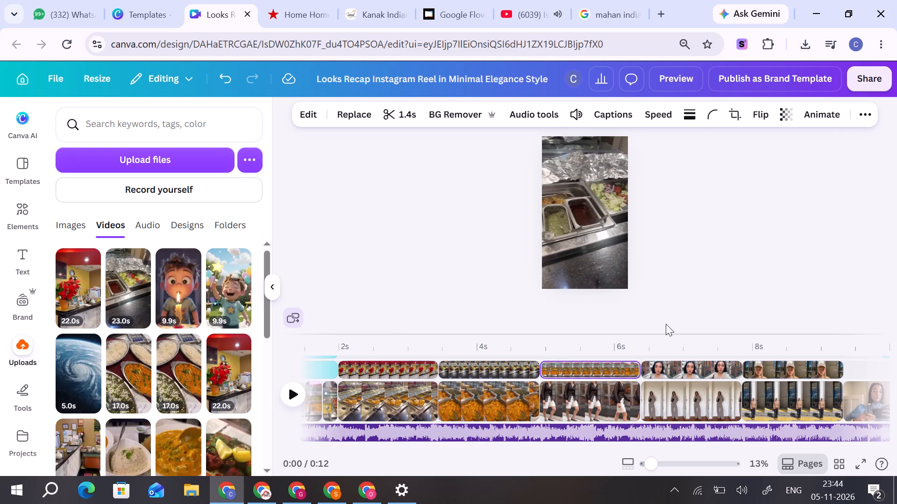
Replace the adjoining clip of the woman in a sheer black blouse and white skirt with the 23.0 s foil-and-salad tray video.
{"action": "left_click", "coordinate": [598, 408]}
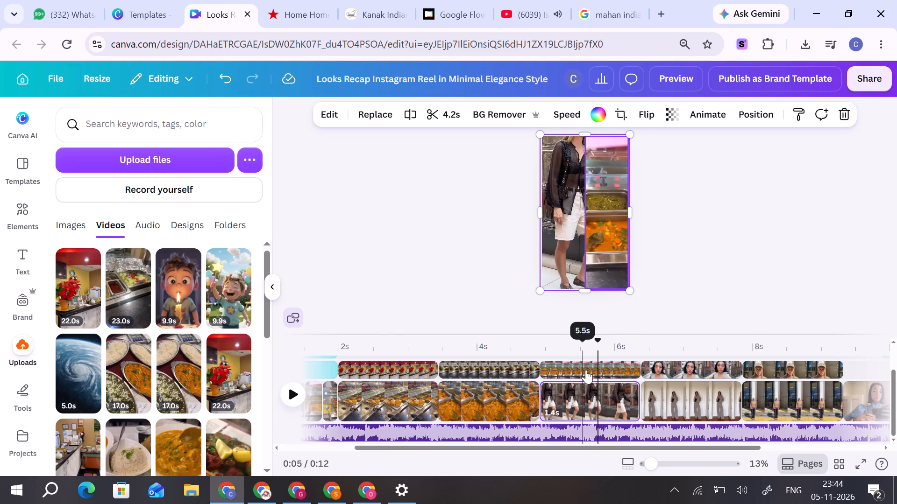
{"action": "left_click_drag", "start_coordinate": [595, 347], "coordinate": [590, 349]}
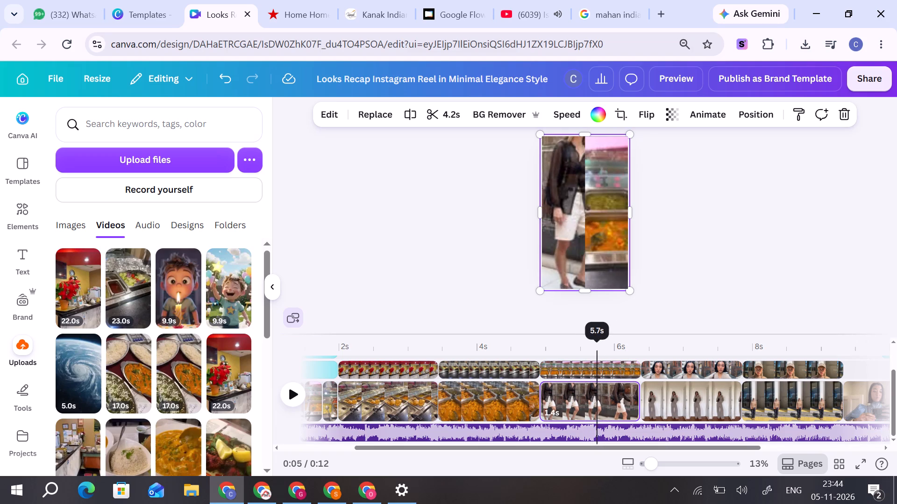
{"action": "left_click_drag", "start_coordinate": [590, 349], "coordinate": [587, 349]}
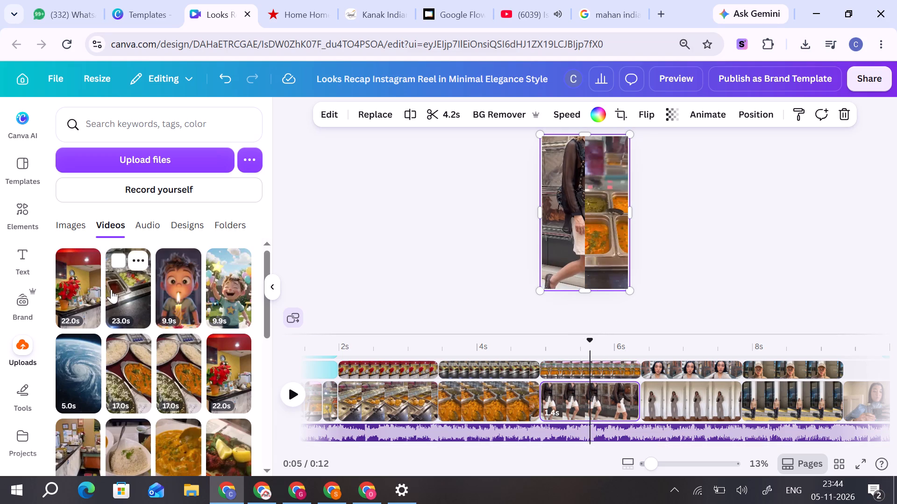
{"action": "left_click_drag", "start_coordinate": [136, 299], "coordinate": [401, 364]}
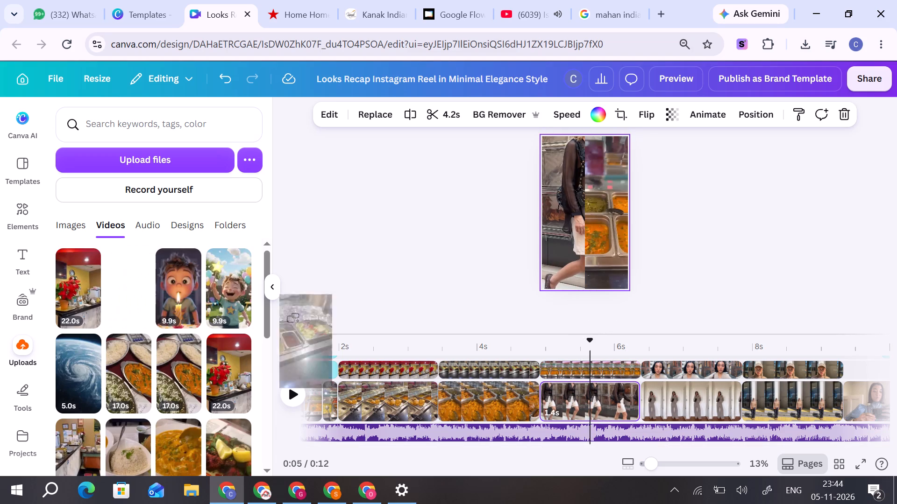
Finish placing the 23.0 s tray video in the full-body clip around 5 s and trim it to a late 1.4 s section showing orange curry and fried snacks.
{"action": "left_click_drag", "start_coordinate": [401, 364], "coordinate": [595, 391]}
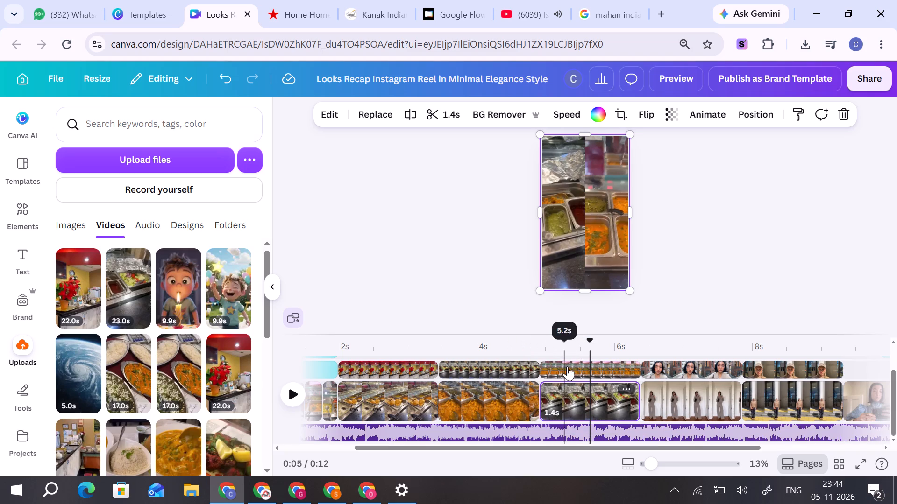
{"action": "left_click", "coordinate": [445, 118]}
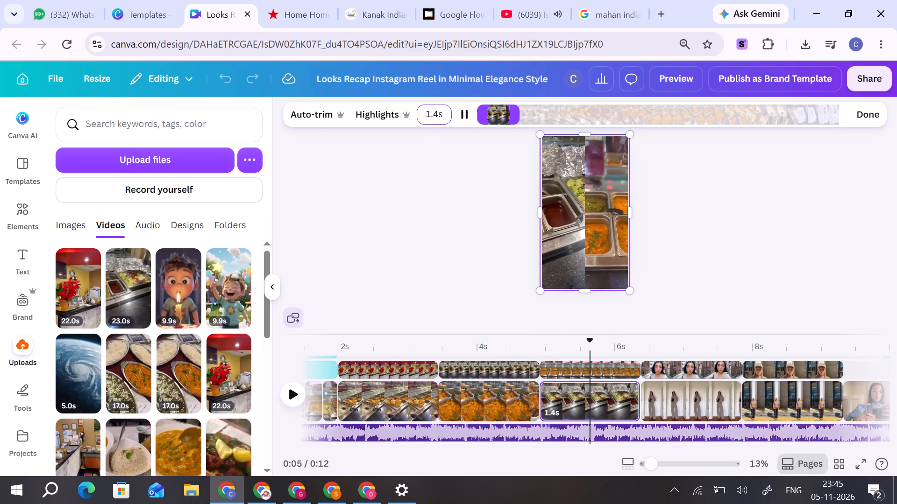
{"action": "left_click_drag", "start_coordinate": [495, 117], "coordinate": [784, 109]}
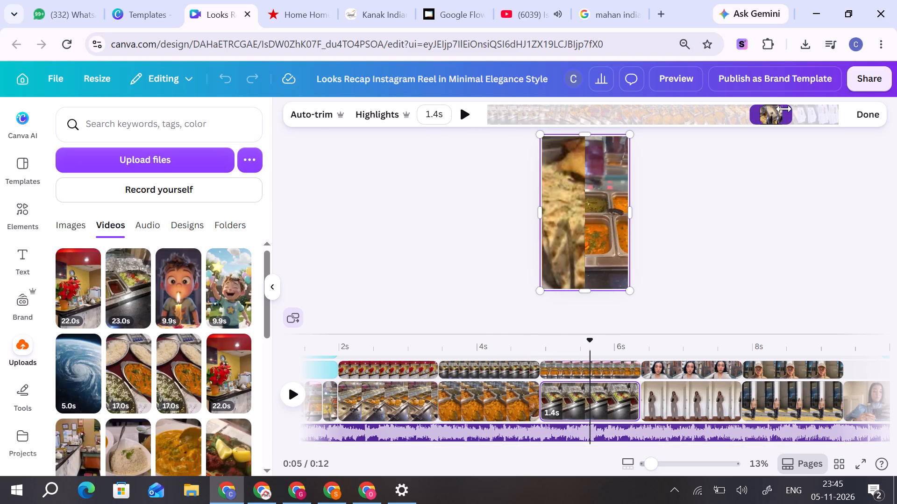
{"action": "left_click_drag", "start_coordinate": [784, 109], "coordinate": [782, 115]}
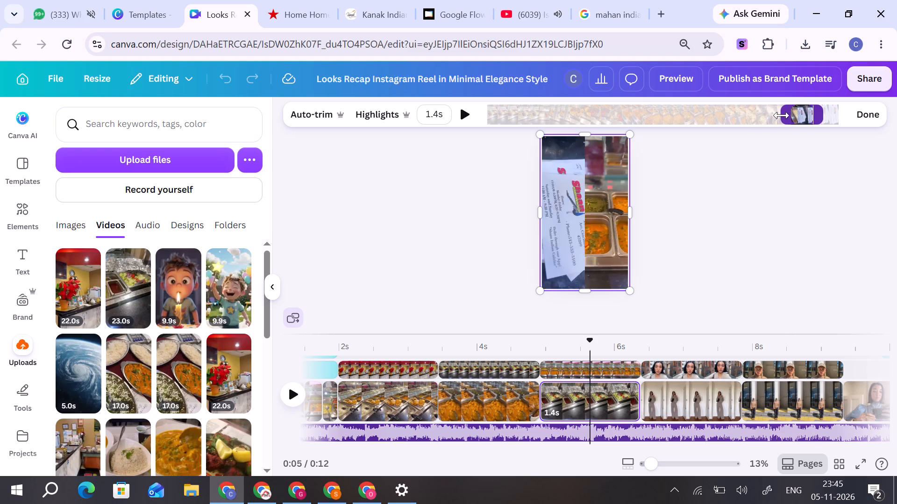
{"action": "left_click_drag", "start_coordinate": [782, 115], "coordinate": [722, 122]}
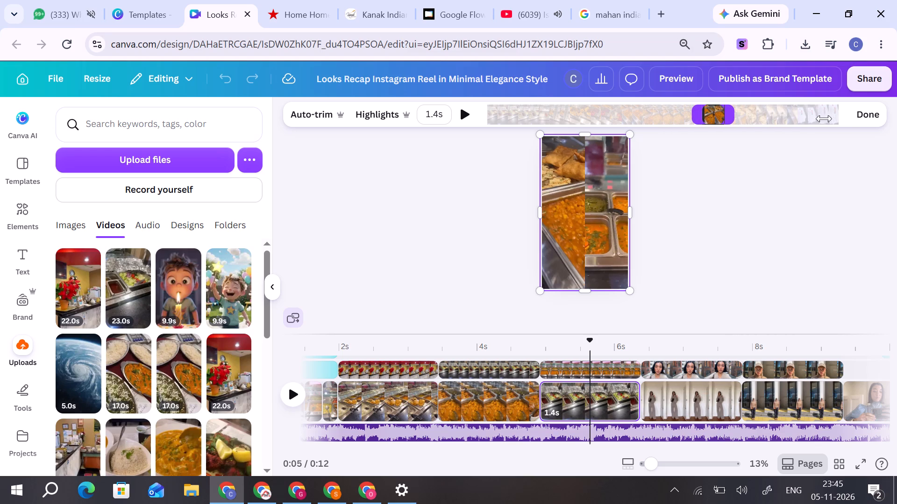
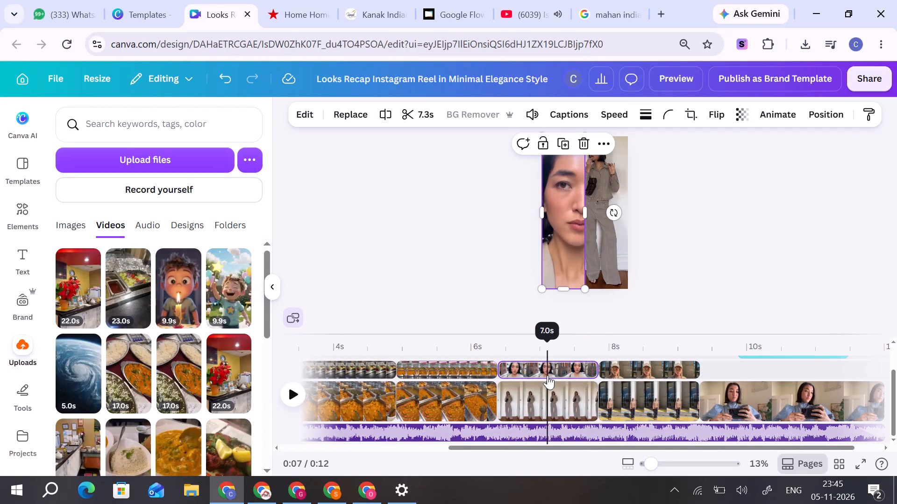
Replace the split-screen face close-up clip, around 7 s, with the 52.9 s restaurant counter video.
{"action": "left_click_drag", "start_coordinate": [85, 298], "coordinate": [548, 219]}
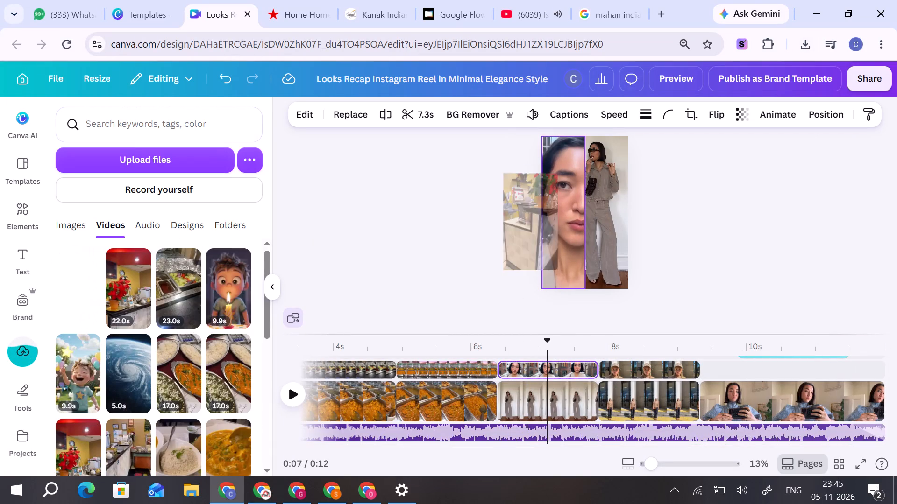
{"action": "left_click_drag", "start_coordinate": [548, 219], "coordinate": [549, 219]}
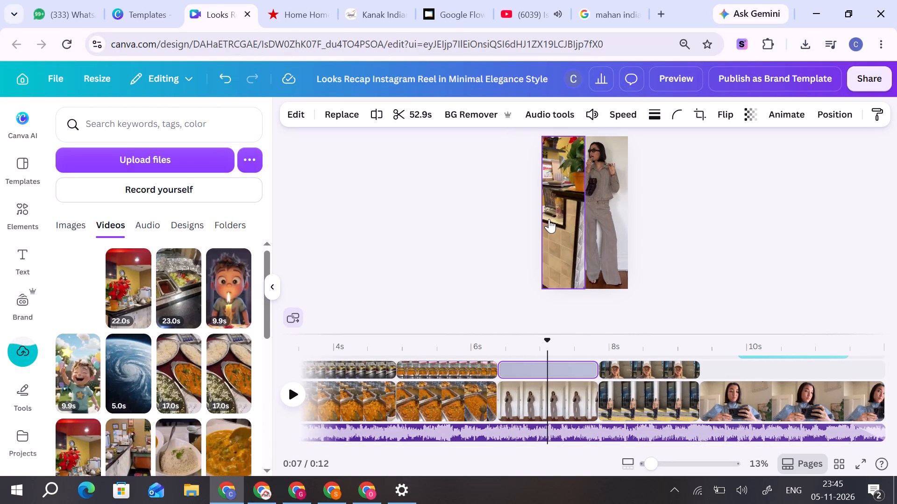
Replace the accompanying clip of the woman in a taupe top and trousers, around 7 s, with the same 52.9 s counter video.
{"action": "left_click", "coordinate": [546, 399]}
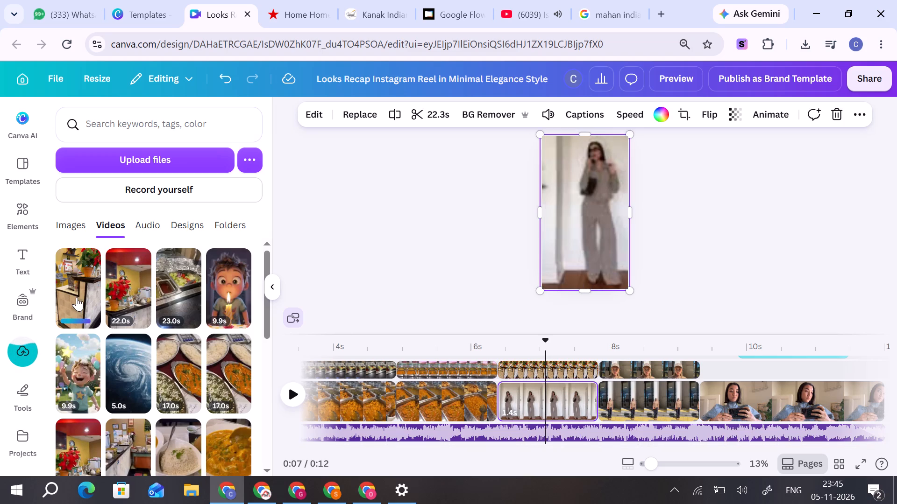
{"action": "left_click_drag", "start_coordinate": [77, 297], "coordinate": [516, 399]}
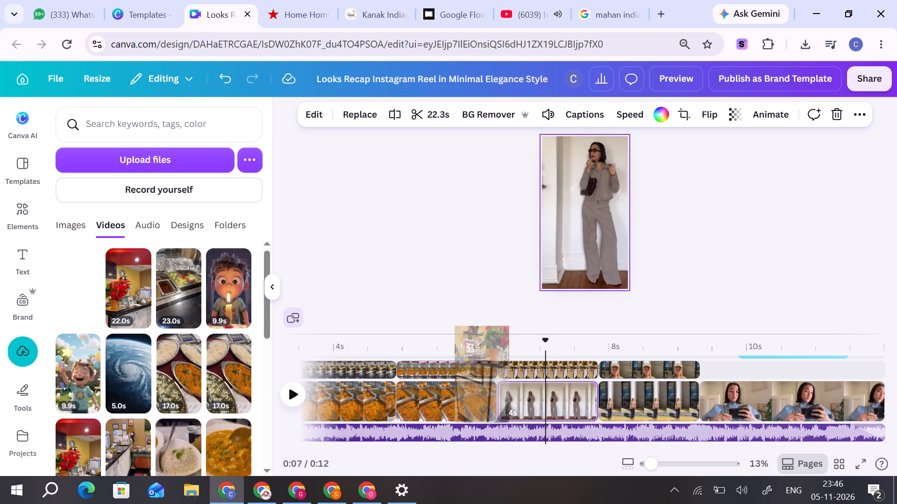
{"action": "left_click_drag", "start_coordinate": [516, 399], "coordinate": [520, 400]}
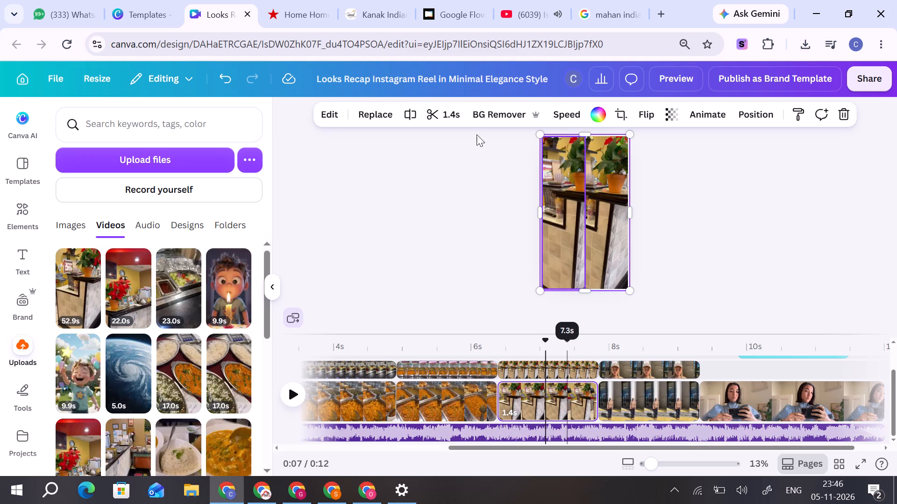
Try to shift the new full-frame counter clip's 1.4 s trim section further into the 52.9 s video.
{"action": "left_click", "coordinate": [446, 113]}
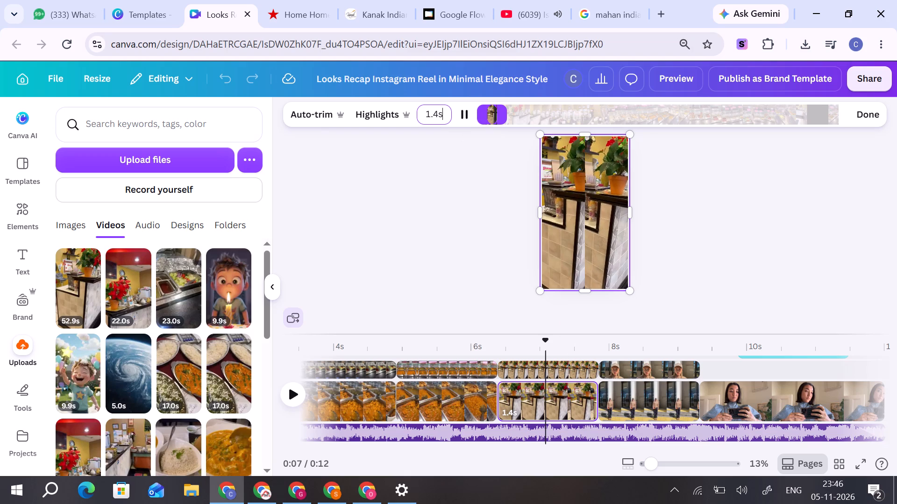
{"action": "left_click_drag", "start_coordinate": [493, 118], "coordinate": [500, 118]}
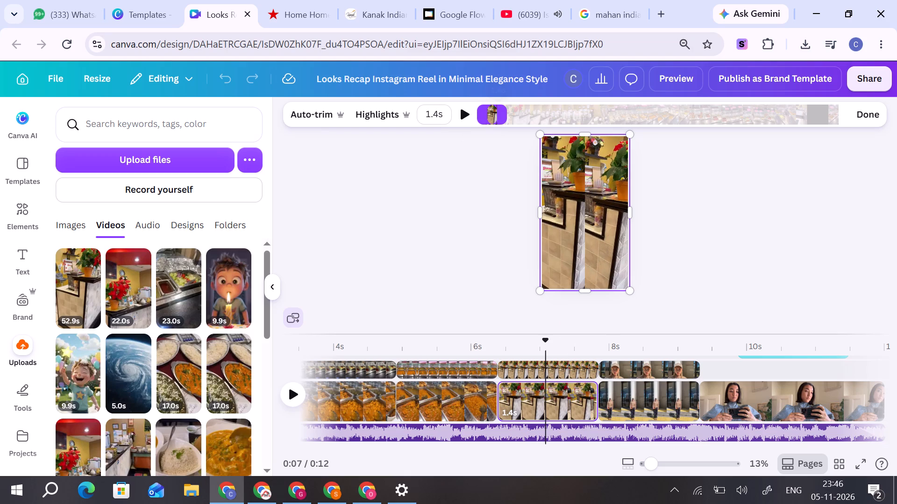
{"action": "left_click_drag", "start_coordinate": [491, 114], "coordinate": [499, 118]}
Trim the main-track counter clip, around 7 s, to a 1.4 s section showing the curry trays just past the strip's midpoint.
{"action": "left_click_drag", "start_coordinate": [492, 120], "coordinate": [499, 120]}
{"action": "left_click", "coordinate": [469, 175]}
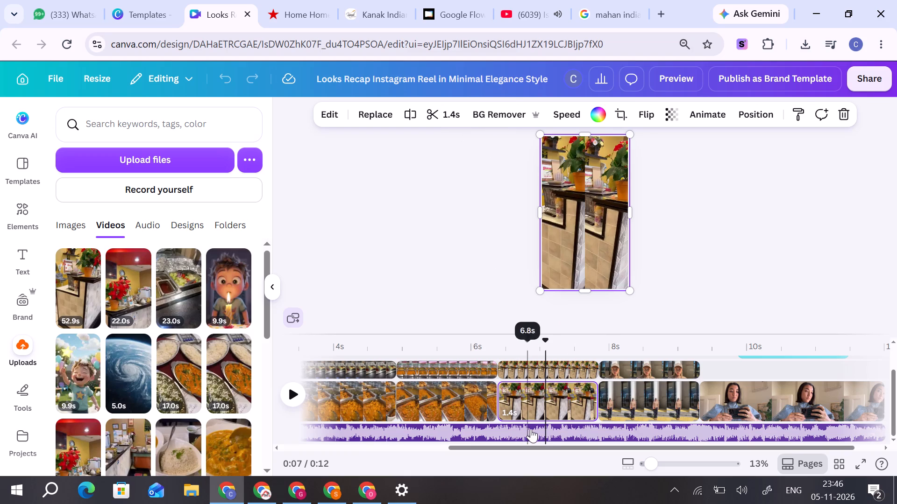
{"action": "left_click", "coordinate": [539, 402]}
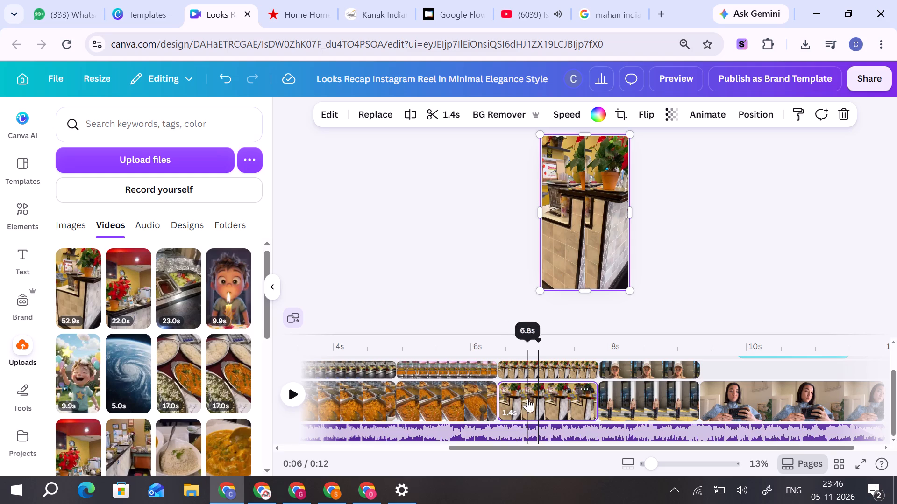
{"action": "left_click", "coordinate": [448, 111]}
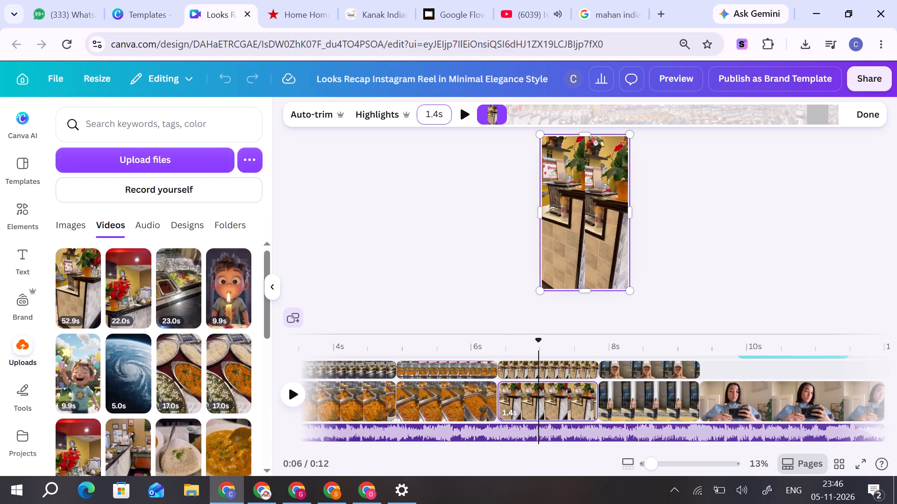
{"action": "left_click_drag", "start_coordinate": [492, 119], "coordinate": [499, 119]}
{"action": "left_click_drag", "start_coordinate": [491, 119], "coordinate": [497, 119]}
{"action": "left_click_drag", "start_coordinate": [492, 113], "coordinate": [498, 113]}
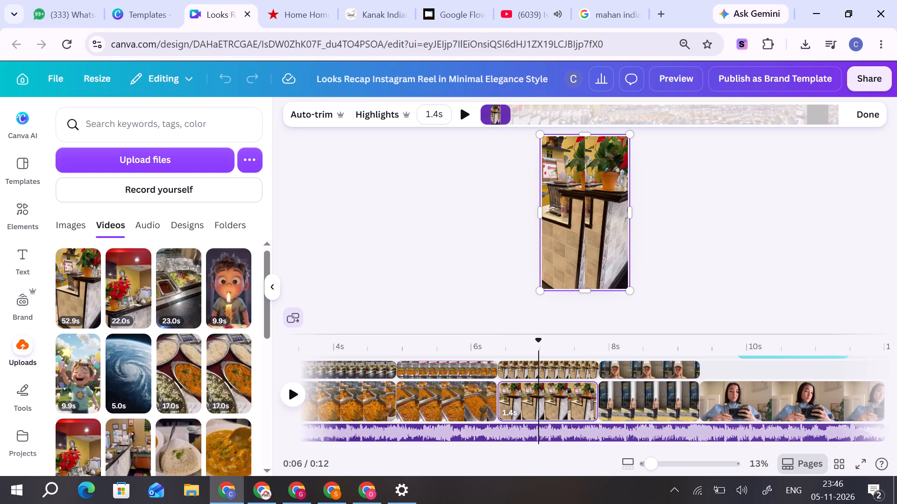
{"action": "left_click_drag", "start_coordinate": [498, 113], "coordinate": [763, 107]}
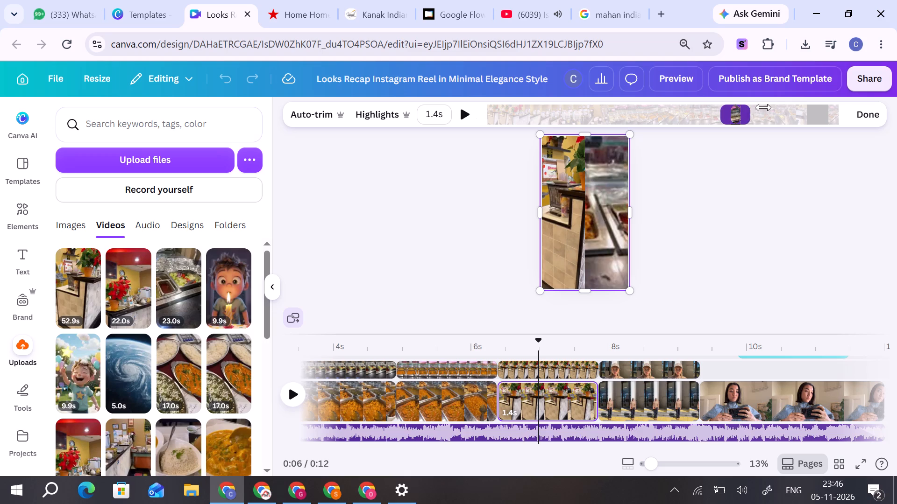
{"action": "left_click_drag", "start_coordinate": [763, 107], "coordinate": [666, 116]}
{"action": "left_click", "coordinate": [867, 114]}
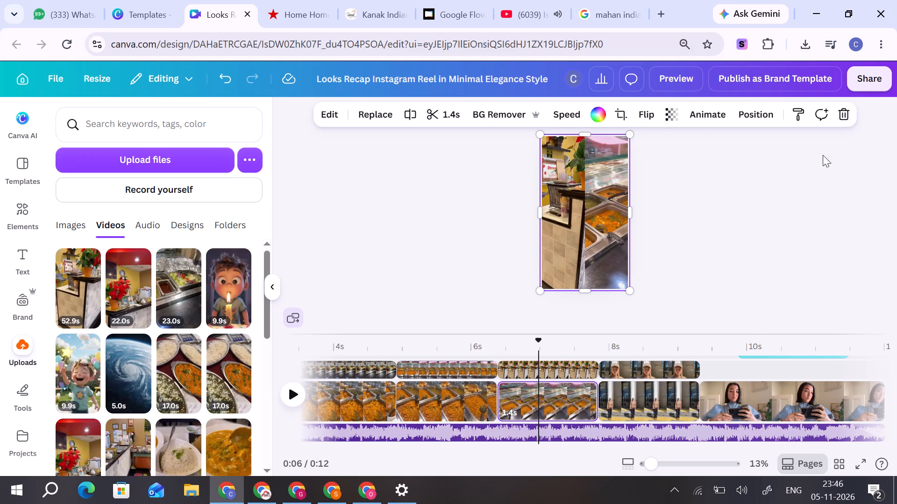
Replace the split-screen close-up of the face in a cap, around 8 s, with the 52.9 s restaurant counter video.
{"action": "left_click_drag", "start_coordinate": [539, 350], "coordinate": [619, 350]}
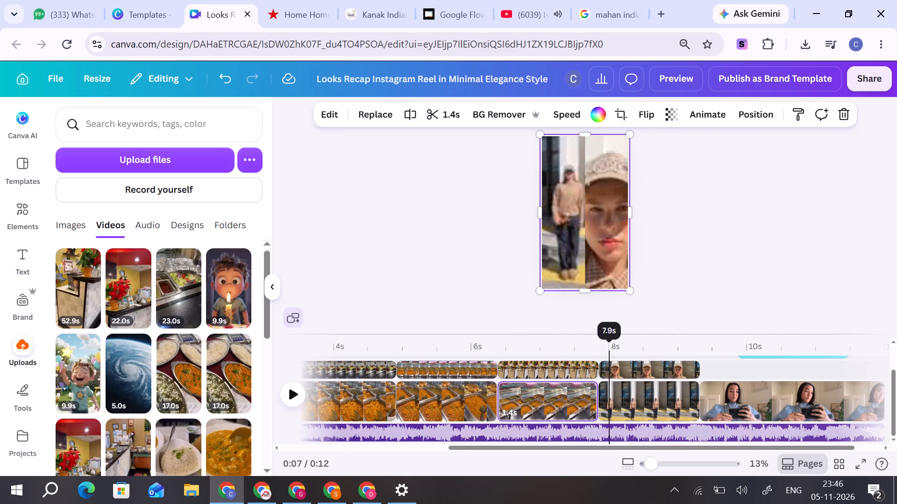
{"action": "left_click_drag", "start_coordinate": [619, 350], "coordinate": [817, 350]}
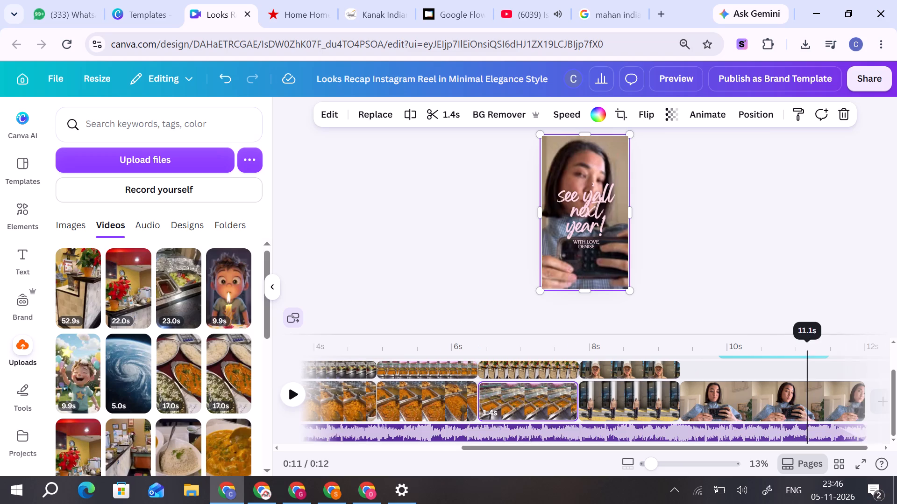
{"action": "left_click_drag", "start_coordinate": [817, 350], "coordinate": [601, 361]}
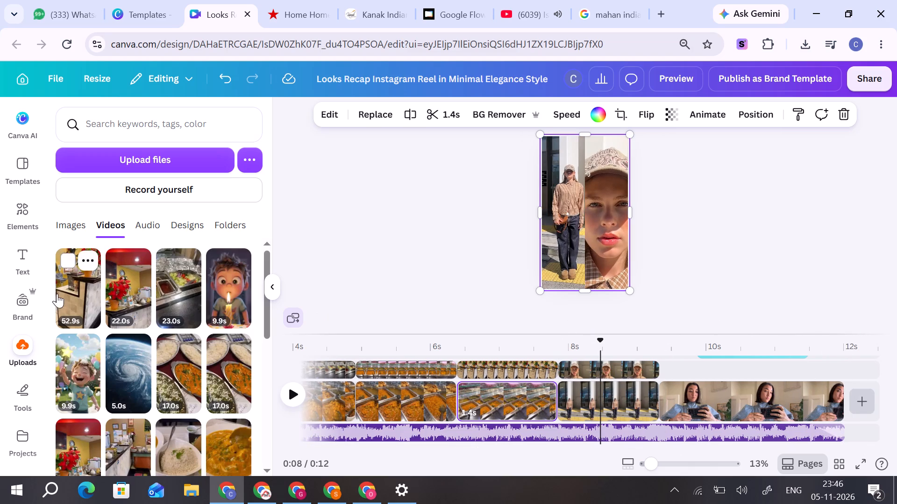
{"action": "left_click_drag", "start_coordinate": [68, 291], "coordinate": [601, 366]}
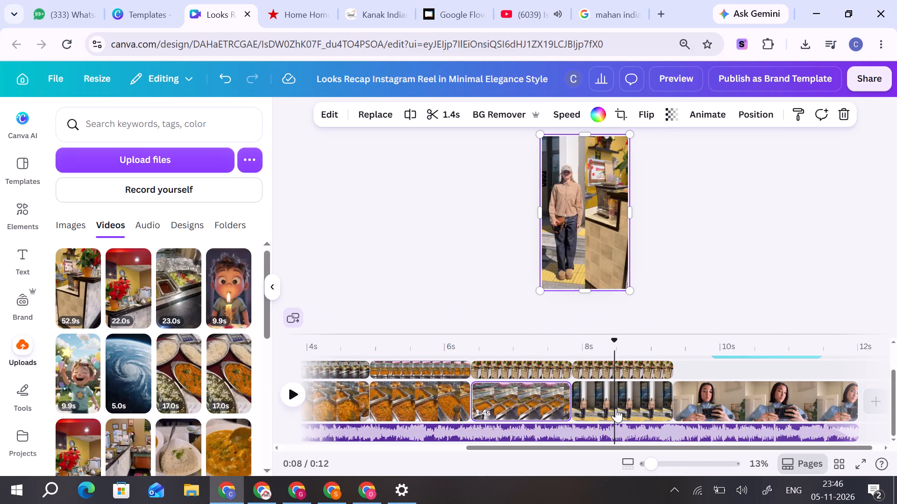
Trim the new split-screen counter clip to a 1.4 s section late in the video showing the foil and red sauce trays.
{"action": "left_click", "coordinate": [616, 408]}
{"action": "left_click", "coordinate": [619, 376]}
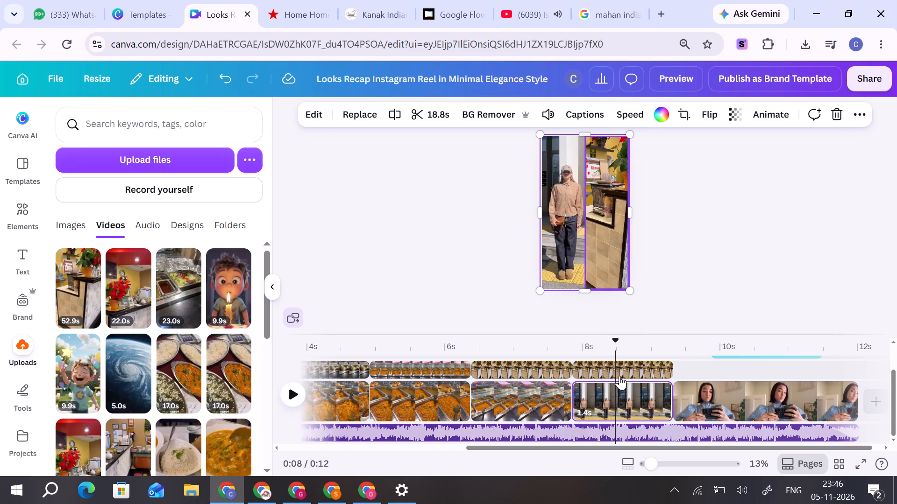
{"action": "left_click", "coordinate": [453, 116]}
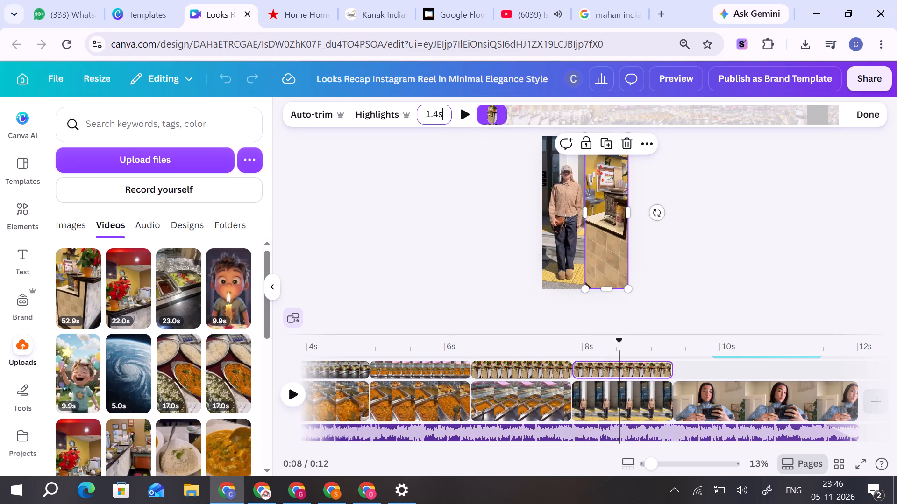
{"action": "left_click_drag", "start_coordinate": [492, 118], "coordinate": [498, 119]}
{"action": "left_click_drag", "start_coordinate": [492, 119], "coordinate": [502, 121]}
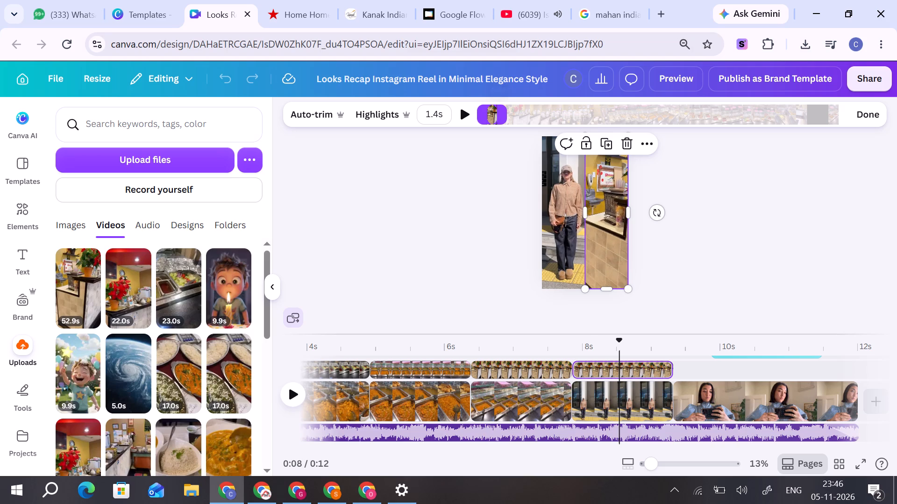
{"action": "left_click", "coordinate": [492, 116]}
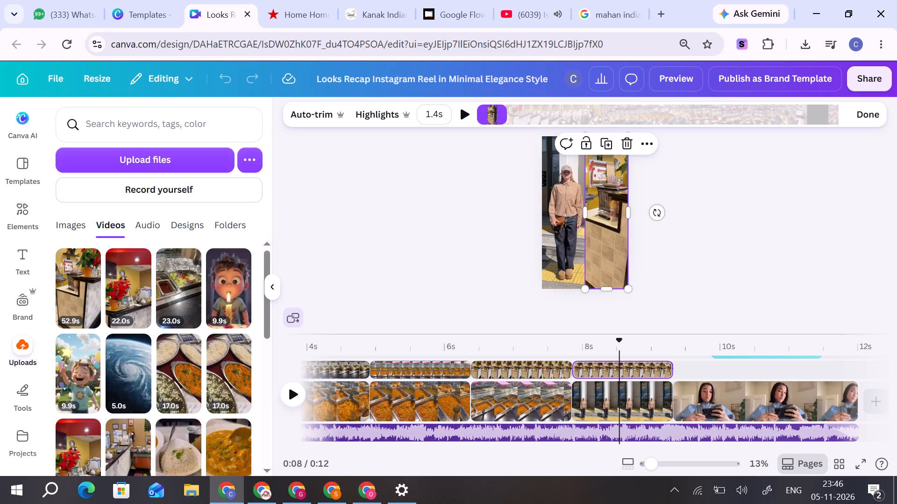
{"action": "left_click_drag", "start_coordinate": [491, 112], "coordinate": [541, 114]}
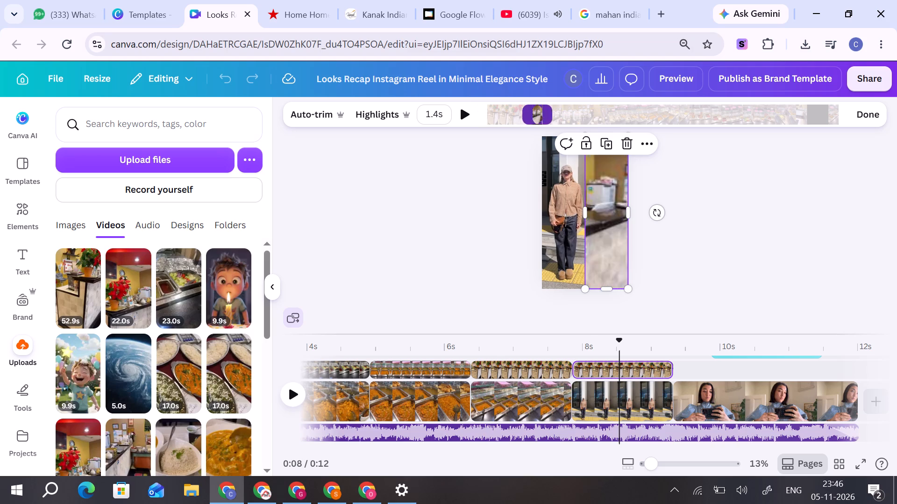
{"action": "left_click_drag", "start_coordinate": [541, 114], "coordinate": [679, 112]}
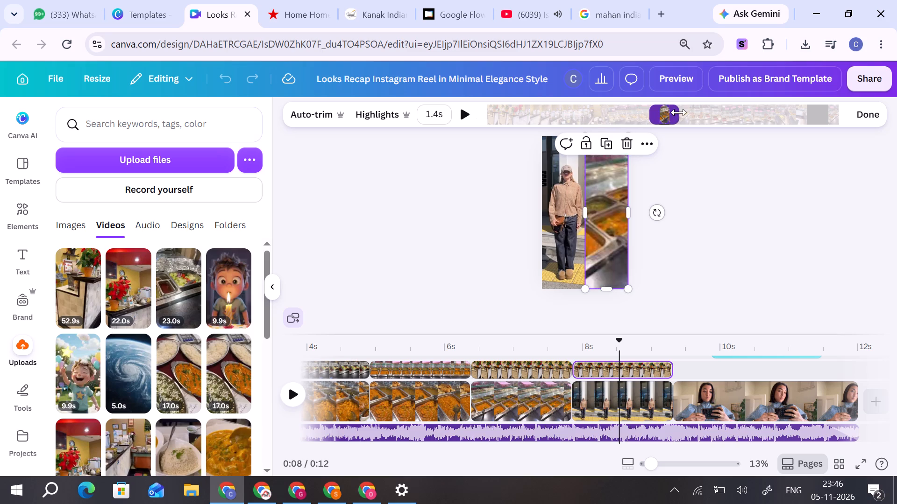
{"action": "left_click_drag", "start_coordinate": [679, 112], "coordinate": [756, 112]}
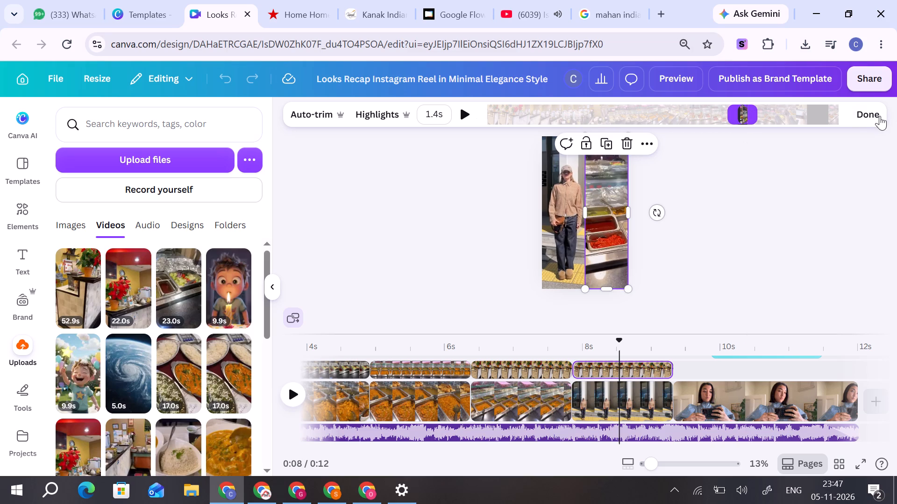
{"action": "left_click", "coordinate": [878, 115]}
Replace the adjoining clip of the standing woman in a tan shirt and cap with the 52.9 s restaurant counter video.
{"action": "left_click", "coordinate": [608, 406]}
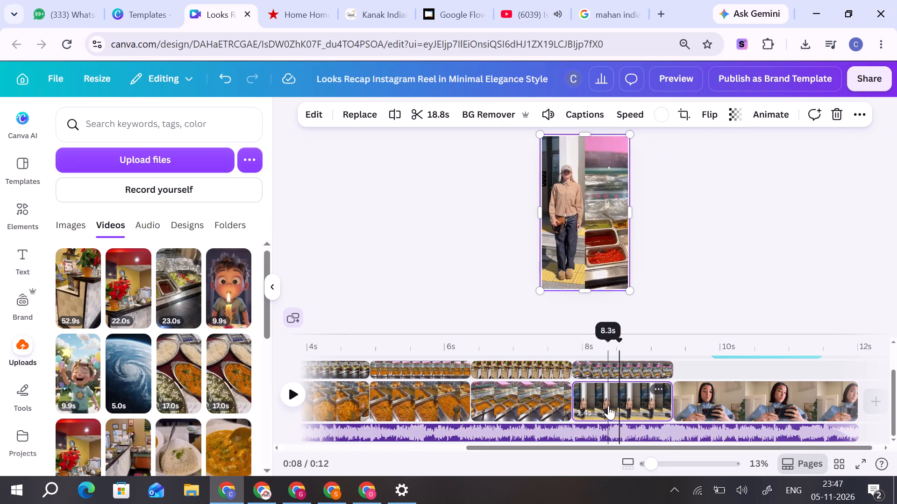
{"action": "left_click_drag", "start_coordinate": [90, 287], "coordinate": [649, 394]}
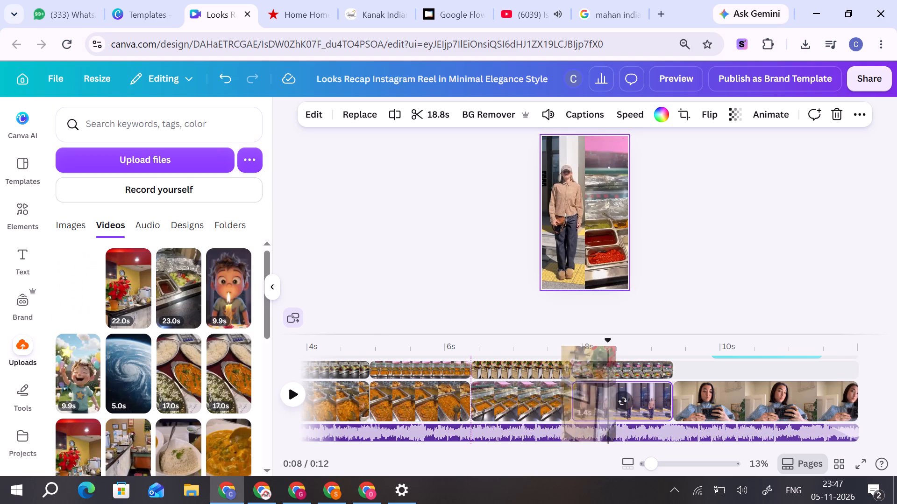
{"action": "left_click_drag", "start_coordinate": [649, 394], "coordinate": [634, 399]}
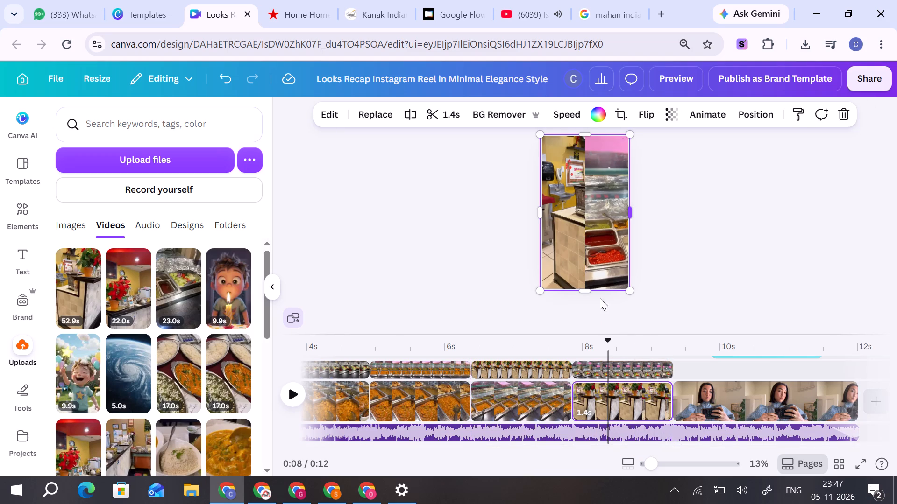
Trim this new main-track clip to a 1.4 s section near the end of the available footage, showing the sauce trays.
{"action": "left_click", "coordinate": [447, 115]}
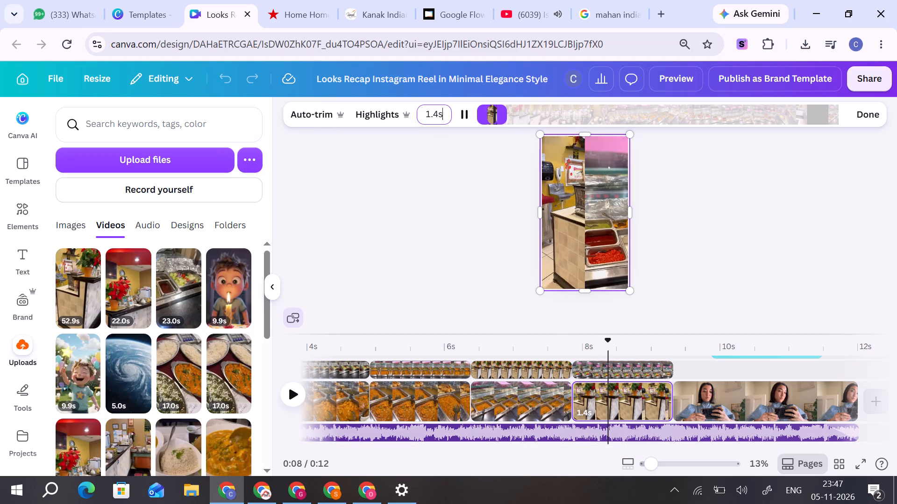
{"action": "left_click_drag", "start_coordinate": [490, 115], "coordinate": [498, 115]}
{"action": "left_click_drag", "start_coordinate": [494, 115], "coordinate": [503, 115]}
{"action": "left_click_drag", "start_coordinate": [492, 116], "coordinate": [500, 116]}
{"action": "left_click", "coordinate": [489, 175]}
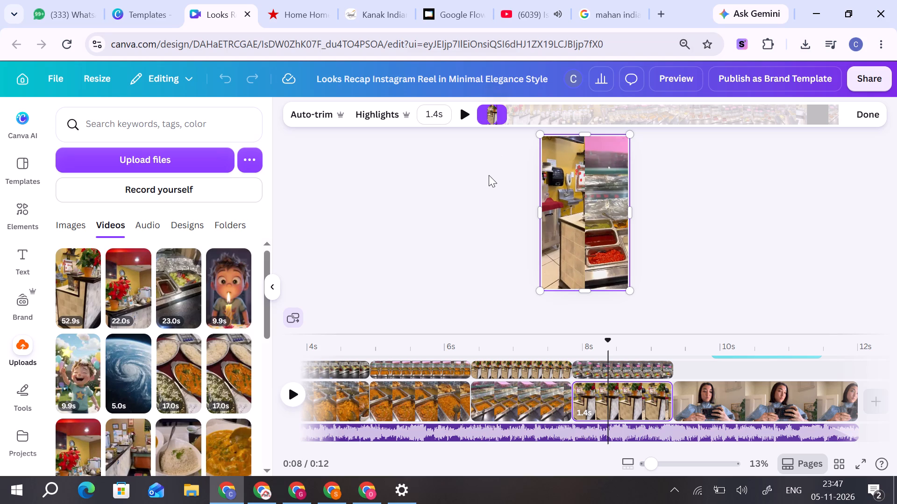
{"action": "left_click", "coordinate": [604, 394]}
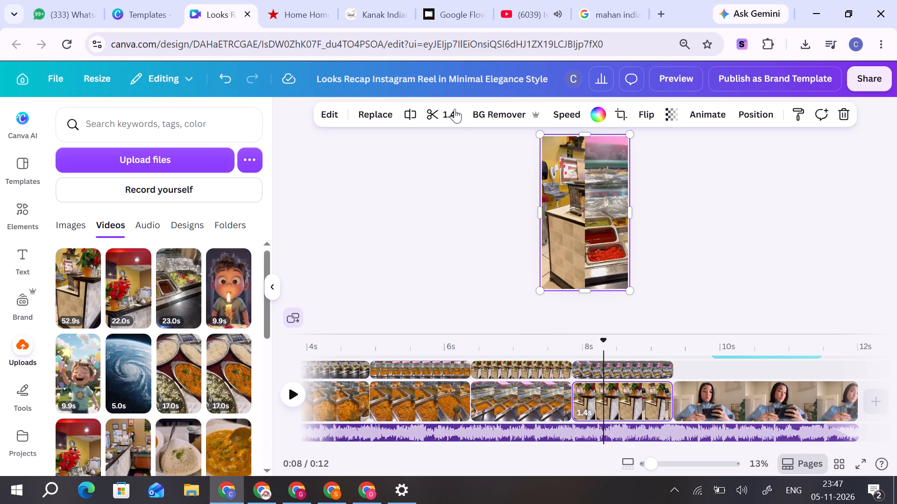
{"action": "left_click", "coordinate": [436, 112]}
{"action": "left_click_drag", "start_coordinate": [491, 117], "coordinate": [501, 116]}
{"action": "left_click_drag", "start_coordinate": [493, 115], "coordinate": [499, 115]}
{"action": "left_click_drag", "start_coordinate": [491, 120], "coordinate": [497, 120]}
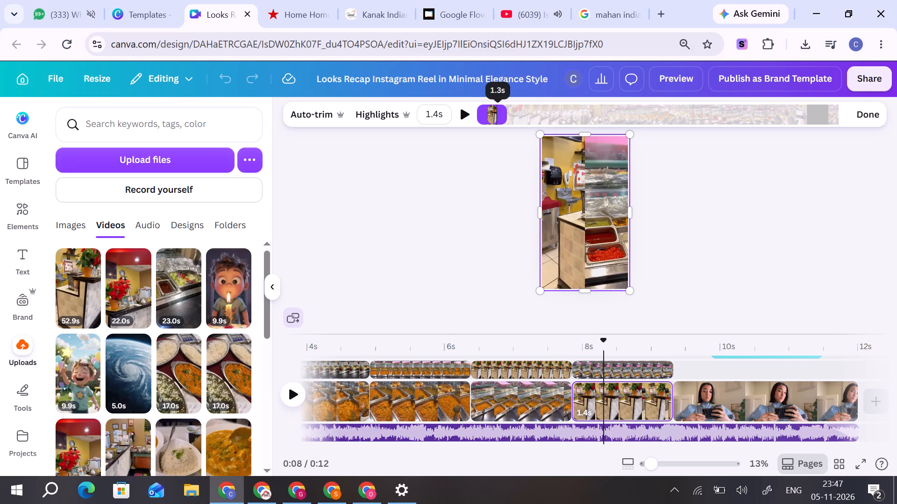
{"action": "left_click_drag", "start_coordinate": [491, 113], "coordinate": [638, 112]}
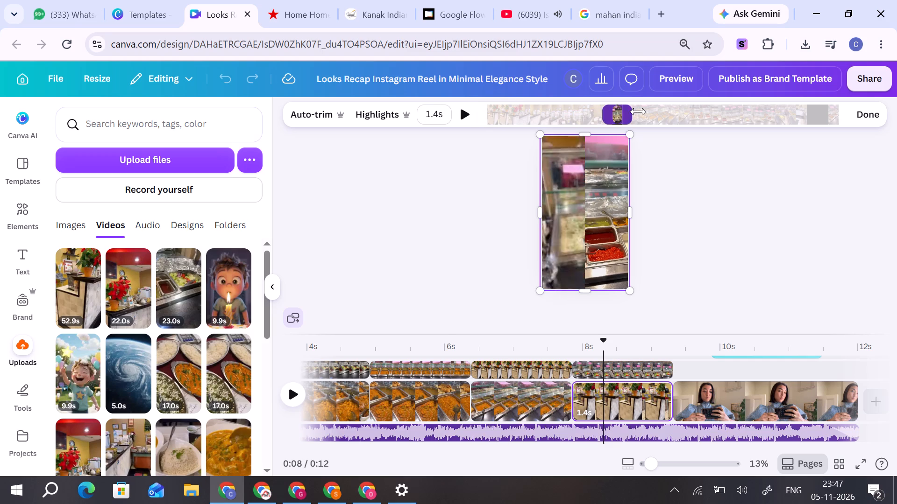
{"action": "left_click_drag", "start_coordinate": [638, 112], "coordinate": [806, 109]}
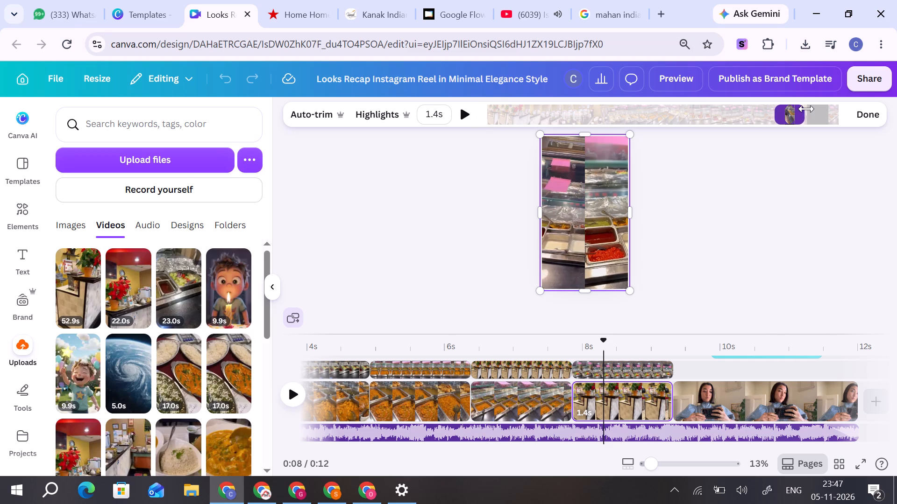
{"action": "left_click_drag", "start_coordinate": [806, 109], "coordinate": [812, 109]}
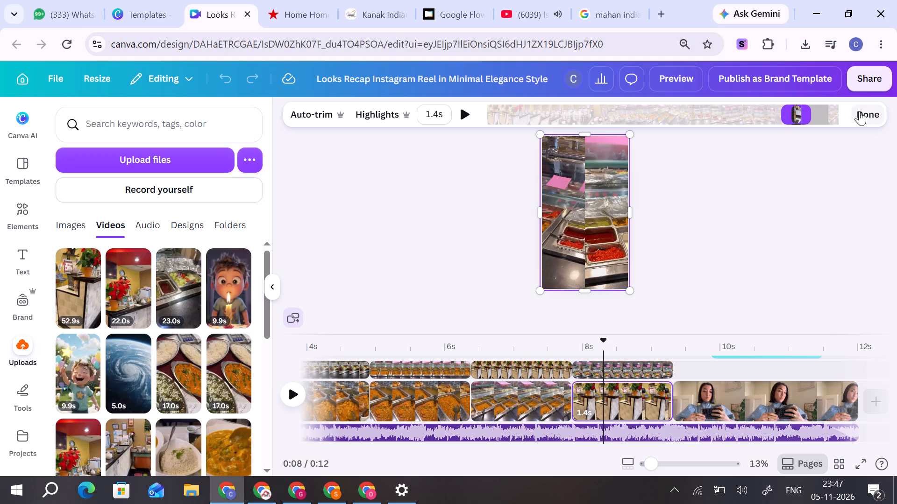
{"action": "left_click", "coordinate": [859, 111]}
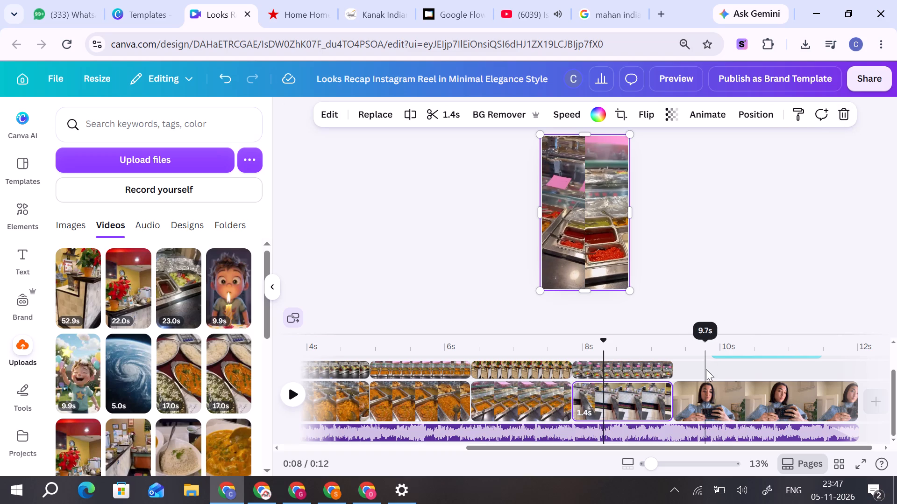
Scrub through the whole reel to review the replaced food clips and the template's closing mirror-selfie clip and text.
{"action": "left_click", "coordinate": [706, 369]}
{"action": "left_click_drag", "start_coordinate": [706, 344], "coordinate": [733, 345]}
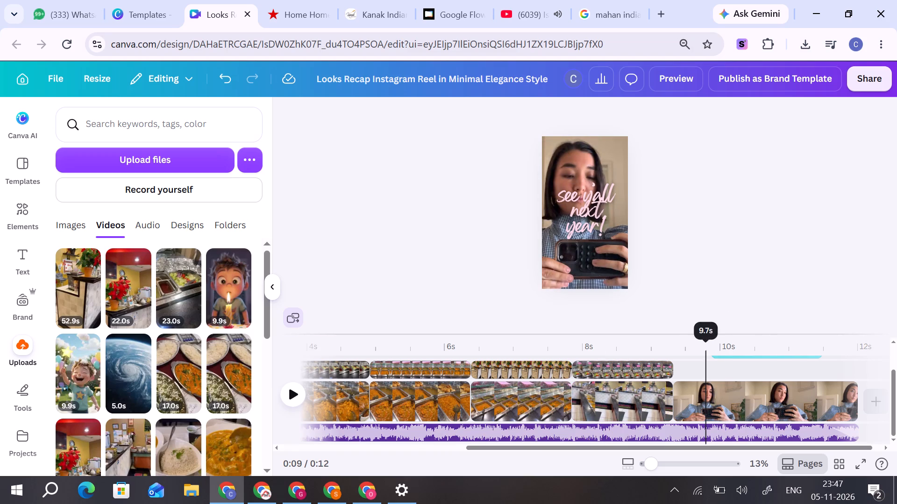
{"action": "left_click_drag", "start_coordinate": [733, 345], "coordinate": [385, 328]}
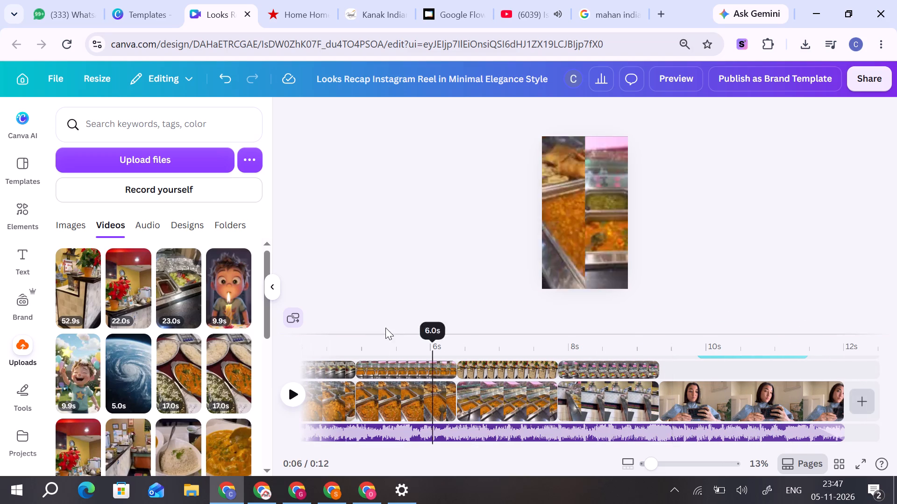
{"action": "left_click_drag", "start_coordinate": [385, 328], "coordinate": [366, 328]}
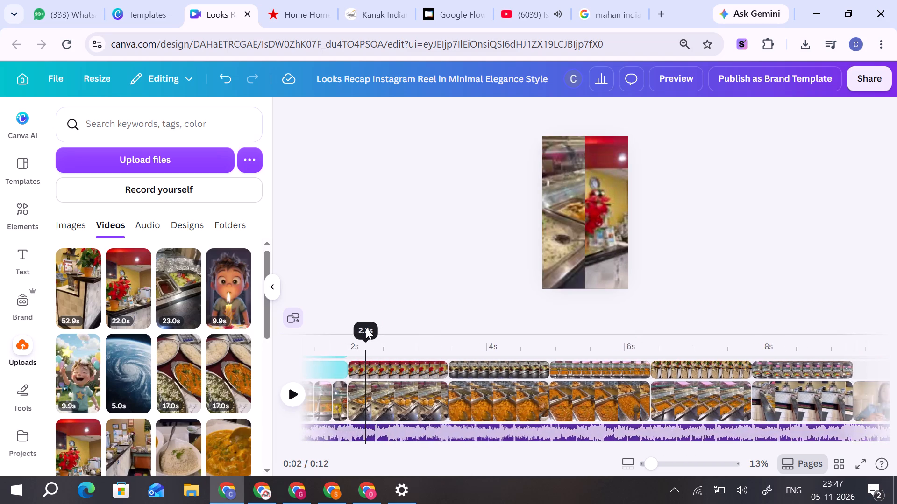
{"action": "left_click_drag", "start_coordinate": [366, 328], "coordinate": [336, 328]}
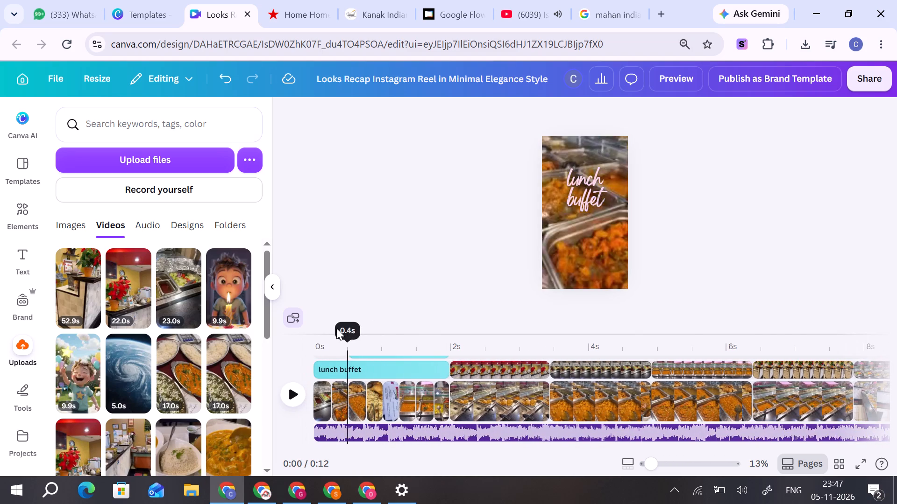
{"action": "left_click_drag", "start_coordinate": [336, 328], "coordinate": [508, 328]}
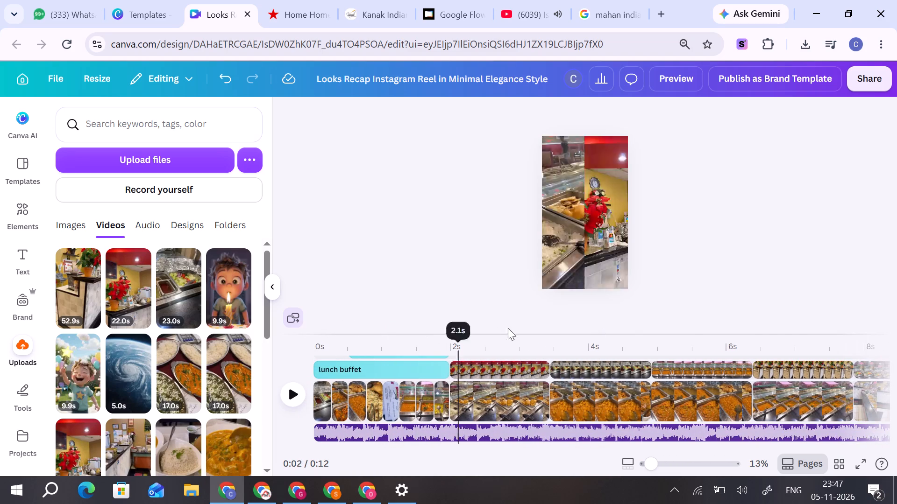
{"action": "left_click_drag", "start_coordinate": [508, 328], "coordinate": [745, 318]}
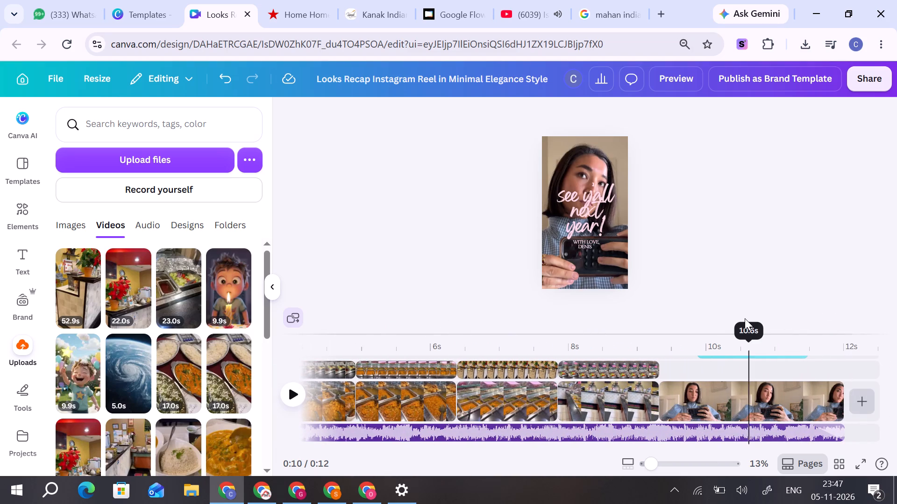
Replace the template's closing mirror-selfie clip with the 23.0 s video of the foil, sauce and salad trays.
{"action": "left_click_drag", "start_coordinate": [745, 318], "coordinate": [738, 318]}
{"action": "left_click", "coordinate": [725, 394]}
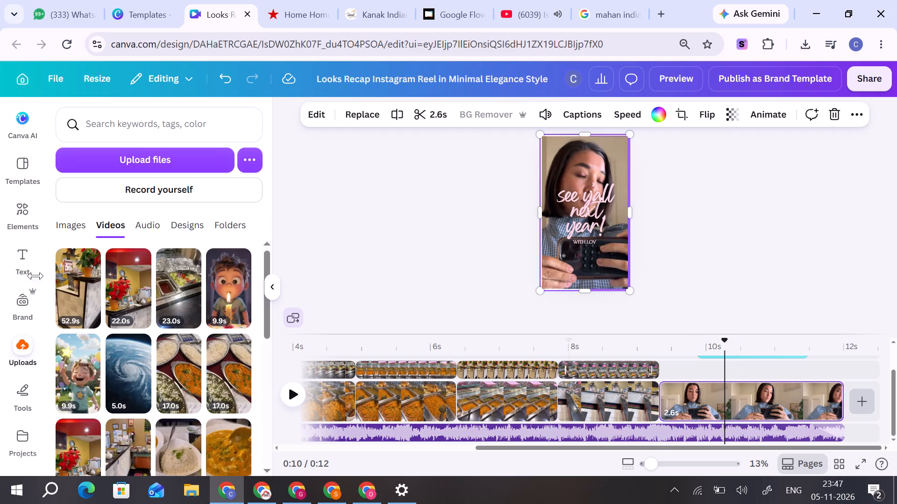
{"action": "left_click_drag", "start_coordinate": [188, 291], "coordinate": [193, 291]}
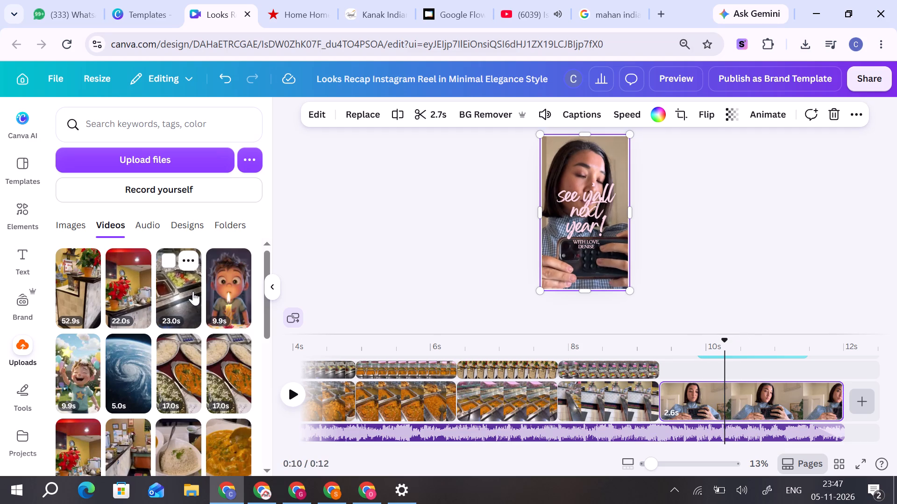
{"action": "left_click_drag", "start_coordinate": [193, 291], "coordinate": [711, 394]}
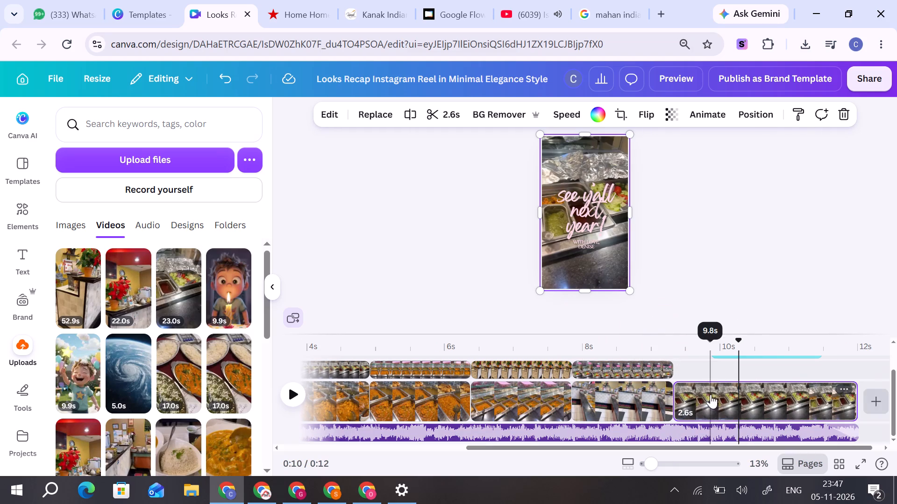
Replace the closing headline "see y'all next year!" with the text "lunnch buffet".
{"action": "left_click", "coordinate": [590, 196]}
{"action": "double_click", "coordinate": [589, 203]}
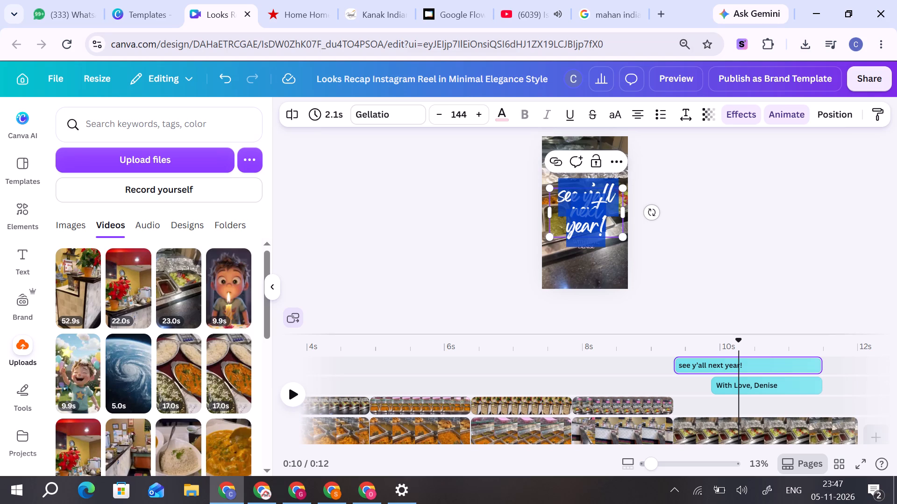
{"action": "left_click", "coordinate": [744, 208]}
{"action": "left_click_drag", "start_coordinate": [656, 470], "coordinate": [676, 472]}
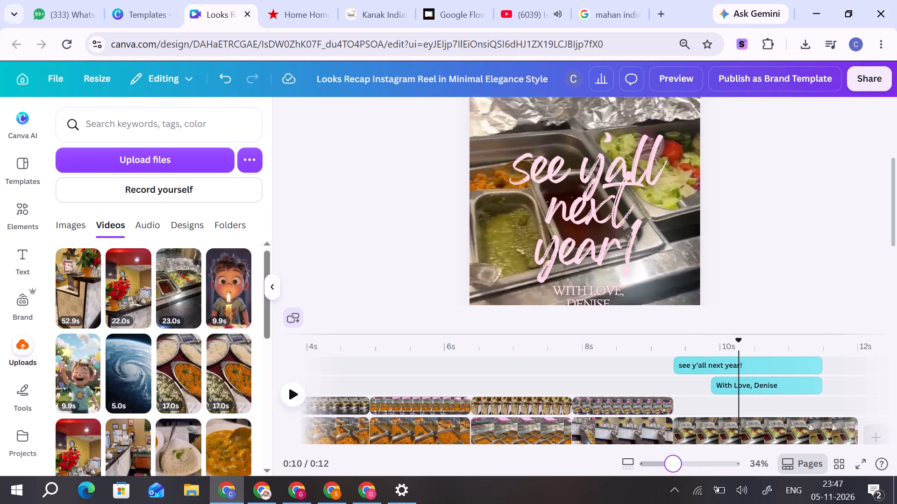
{"action": "left_click_drag", "start_coordinate": [676, 472], "coordinate": [677, 472]}
{"action": "left_click_drag", "start_coordinate": [896, 184], "coordinate": [896, 203]}
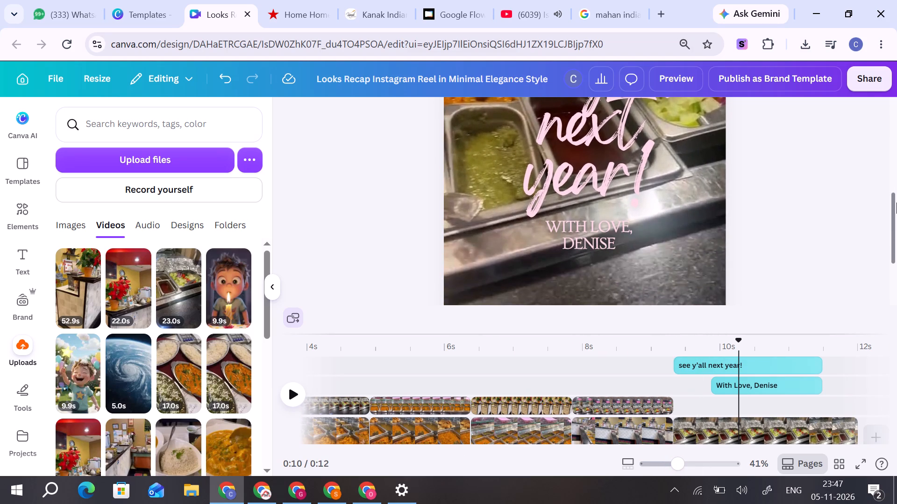
{"action": "left_click_drag", "start_coordinate": [896, 203], "coordinate": [896, 197]}
{"action": "triple_click", "coordinate": [556, 142]}
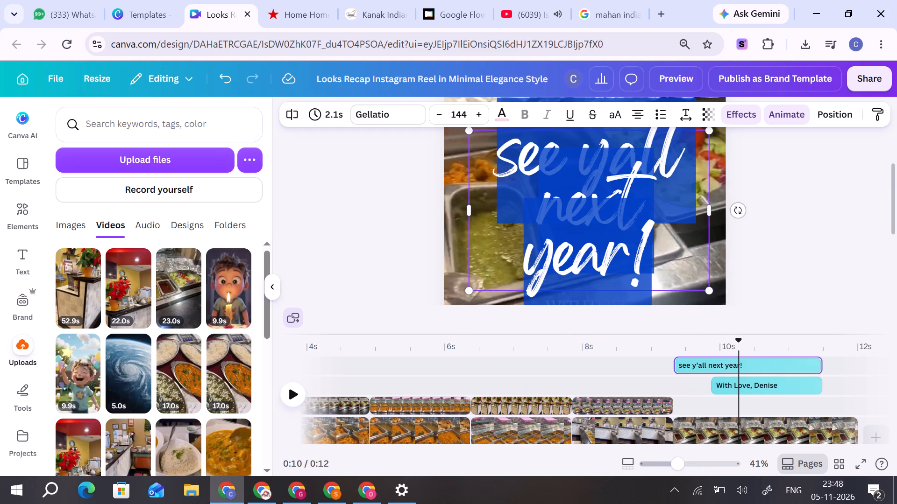
{"action": "type", "text": "lun"}
{"action": "type", "text": "nch bu"}
{"action": "type", "text": "ffet"}
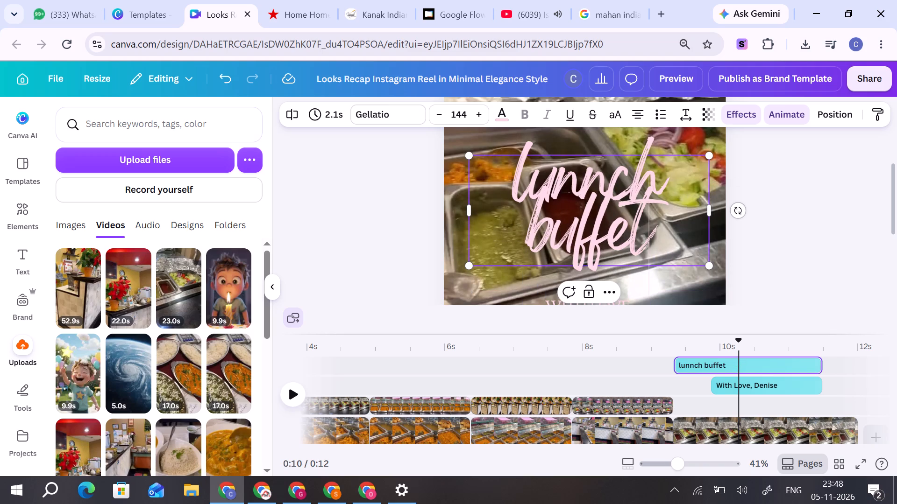
Change the closing headline's font to Marcellus.
{"action": "left_click", "coordinate": [395, 117]}
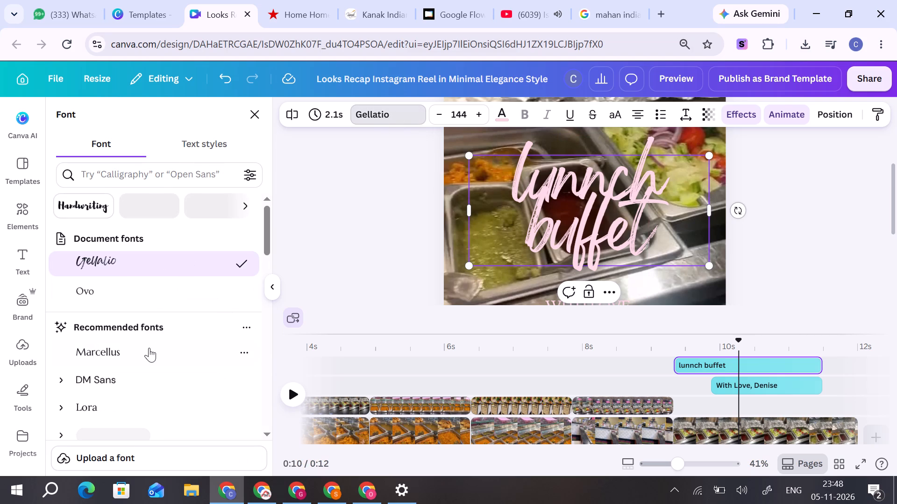
{"action": "left_click", "coordinate": [149, 348]}
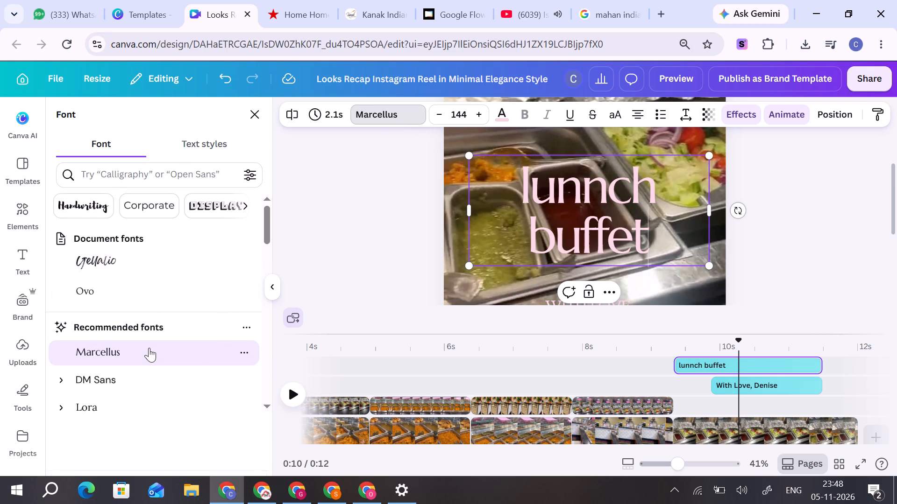
Enlarge the closing headline to font size 174 and reposition it near the horizontal centre of the frame, slightly higher.
{"action": "left_click_drag", "start_coordinate": [896, 183], "coordinate": [896, 191]}
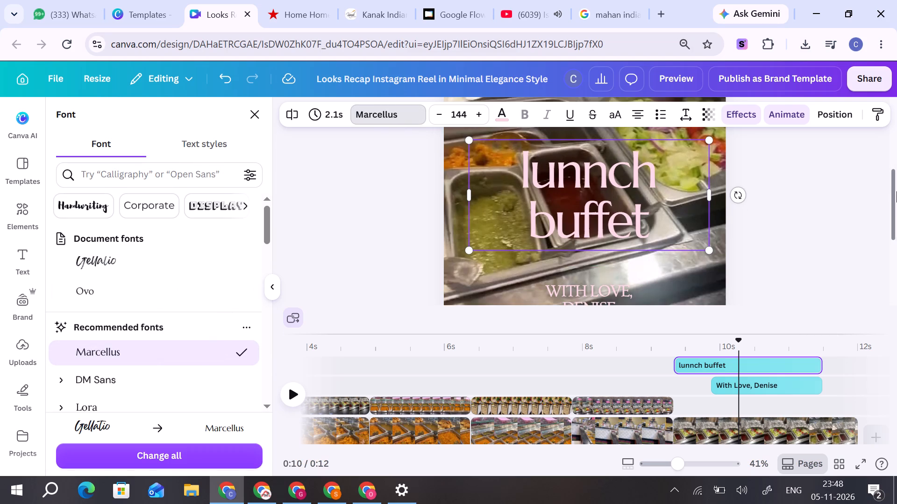
{"action": "left_click_drag", "start_coordinate": [896, 191], "coordinate": [891, 194]}
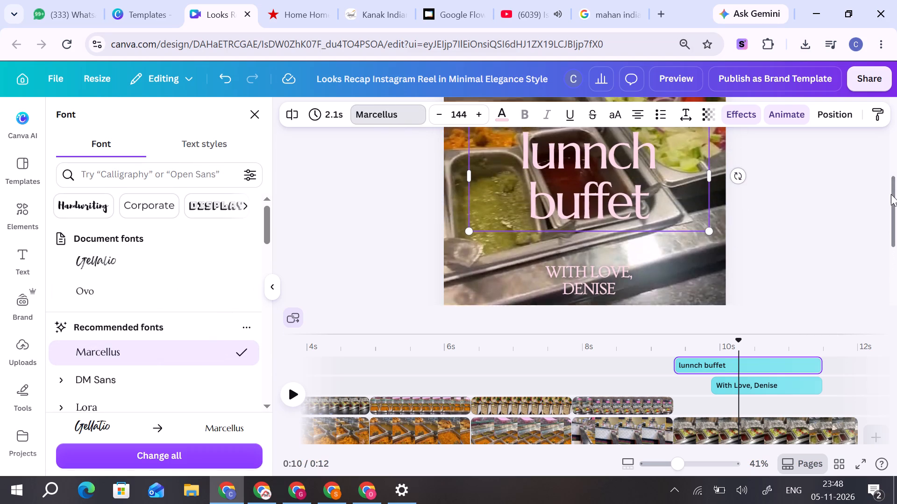
{"action": "left_click_drag", "start_coordinate": [891, 194], "coordinate": [888, 166]}
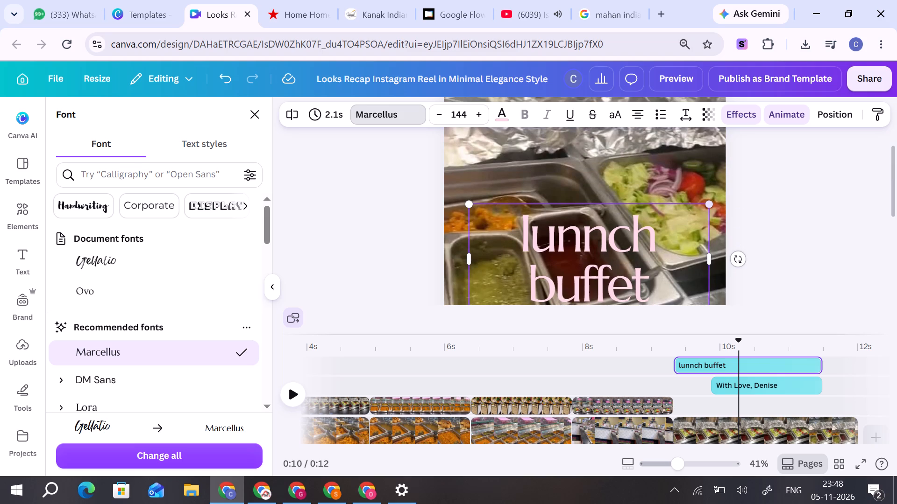
{"action": "left_click_drag", "start_coordinate": [708, 205], "coordinate": [749, 165]}
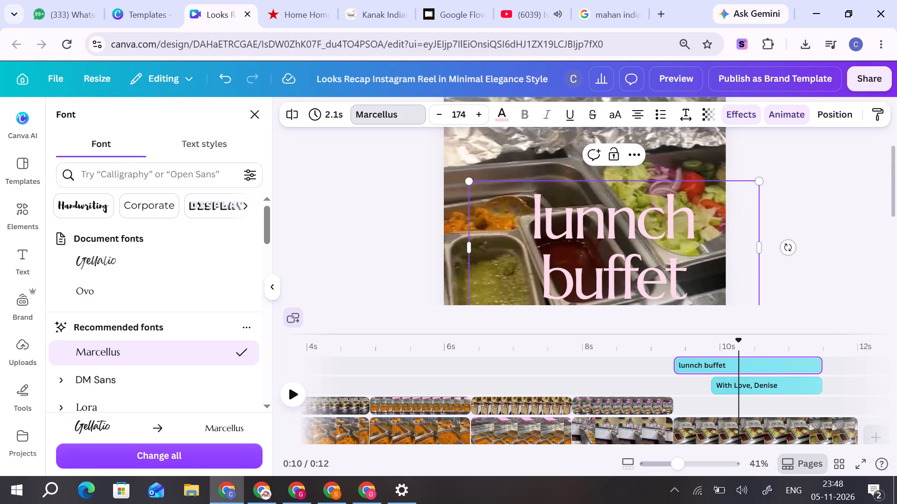
{"action": "left_click", "coordinate": [822, 188]}
{"action": "left_click", "coordinate": [790, 206]}
{"action": "left_click_drag", "start_coordinate": [648, 242], "coordinate": [625, 237]}
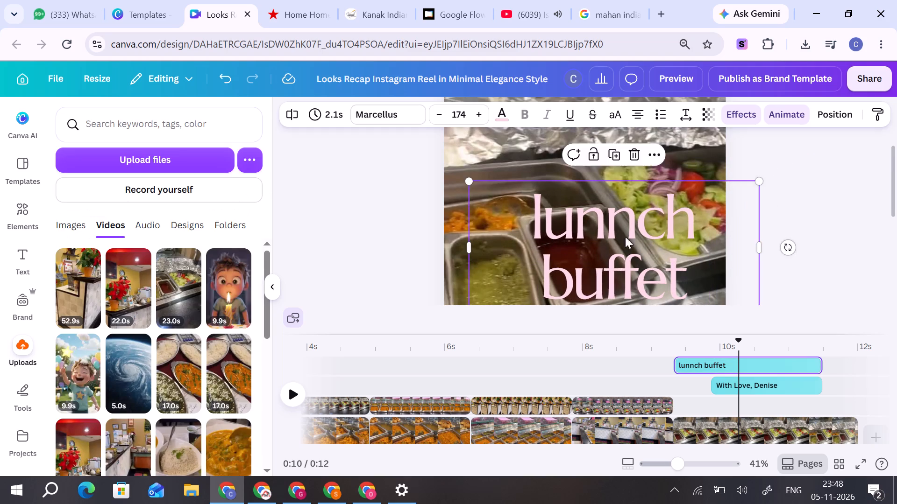
{"action": "left_click_drag", "start_coordinate": [625, 237], "coordinate": [618, 223]}
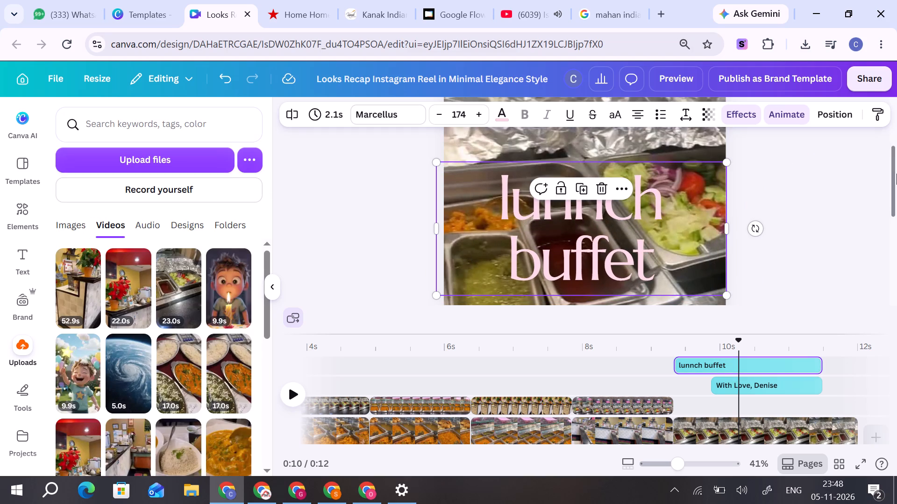
Replace the closing signature text below the headline with "friday to sunday" and "11am to 2pm" on two lines.
{"action": "left_click_drag", "start_coordinate": [896, 166], "coordinate": [896, 205]}
{"action": "left_click", "coordinate": [760, 388]}
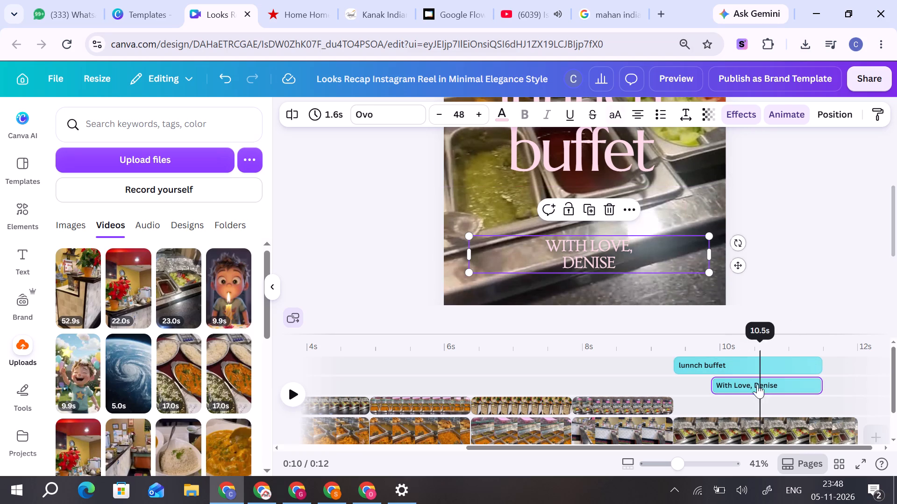
{"action": "double_click", "coordinate": [589, 252]}
{"action": "type", "text": "fri"}
{"action": "type", "text": "day to"}
{"action": "key", "text": "space"}
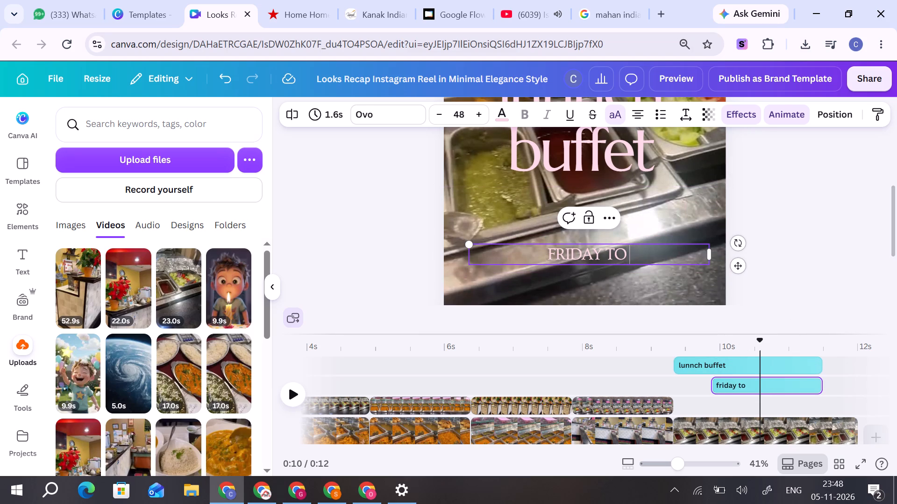
{"action": "type", "text": "sunday"}
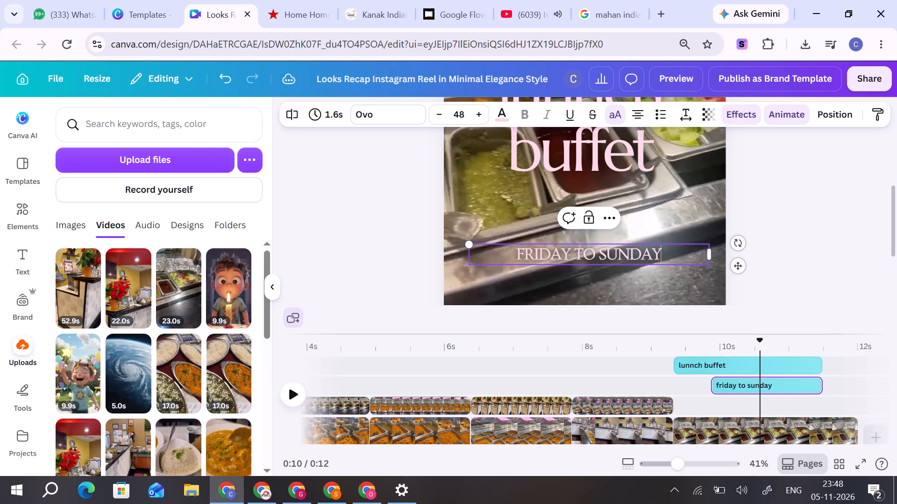
{"action": "key", "text": "Return"}
{"action": "type", "text": "11a"}
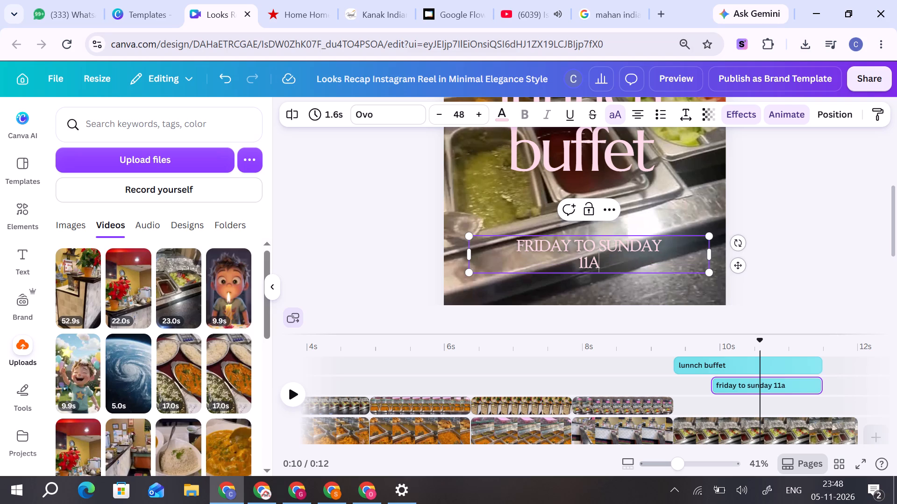
{"action": "type", "text": "m"}
{"action": "key", "text": "space"}
{"action": "type", "text": "to"}
{"action": "key", "text": "space"}
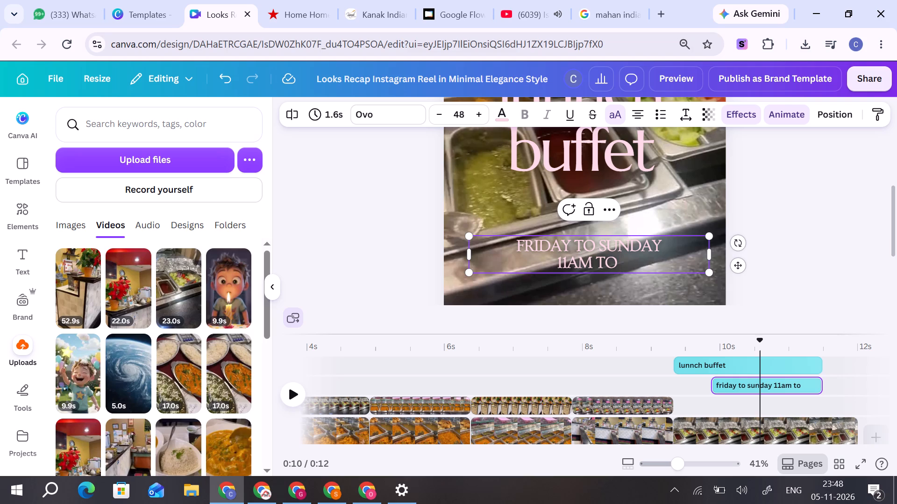
{"action": "type", "text": "2pm"}
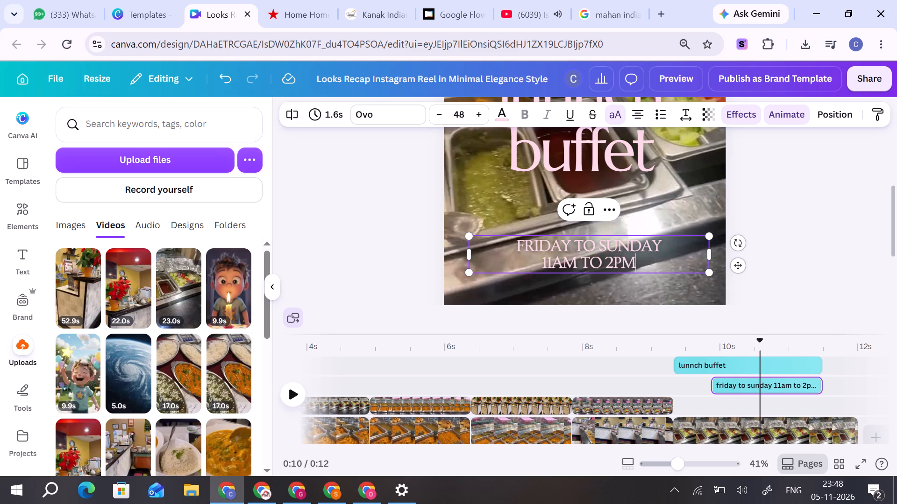
Apply a Background effect with roundness 80 to the days-and-hours text, keeping the dark maroon colour.
{"action": "left_click", "coordinate": [733, 112]}
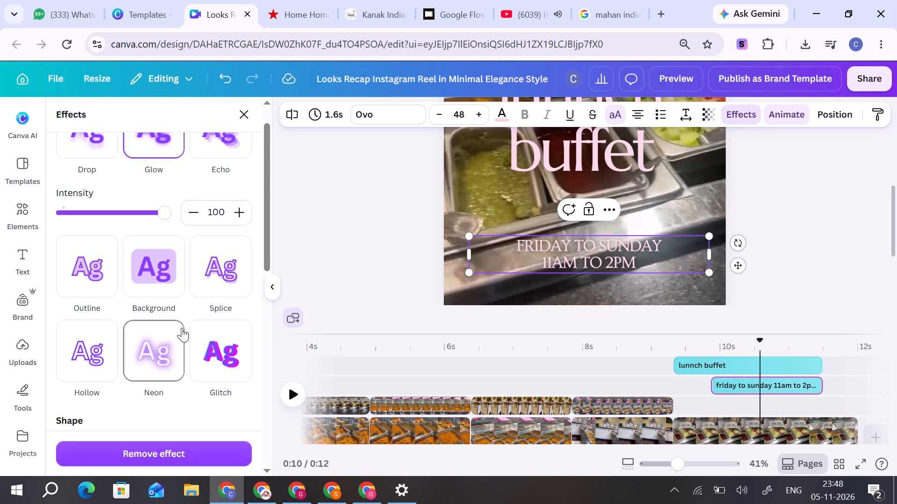
{"action": "left_click", "coordinate": [163, 277]}
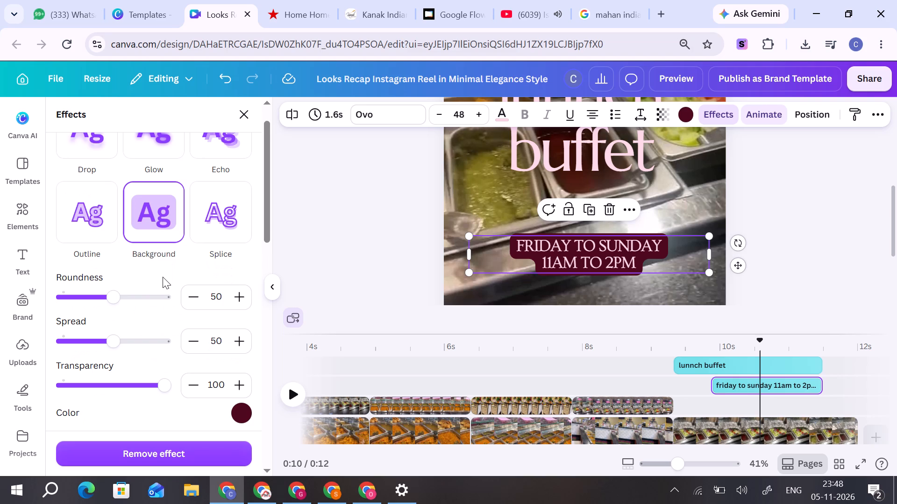
{"action": "left_click_drag", "start_coordinate": [112, 298], "coordinate": [85, 301]}
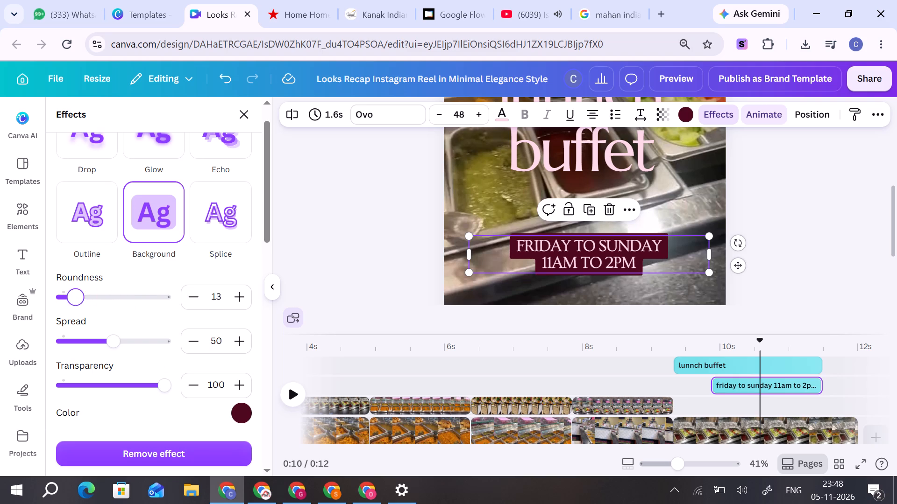
{"action": "left_click_drag", "start_coordinate": [85, 301], "coordinate": [145, 301]}
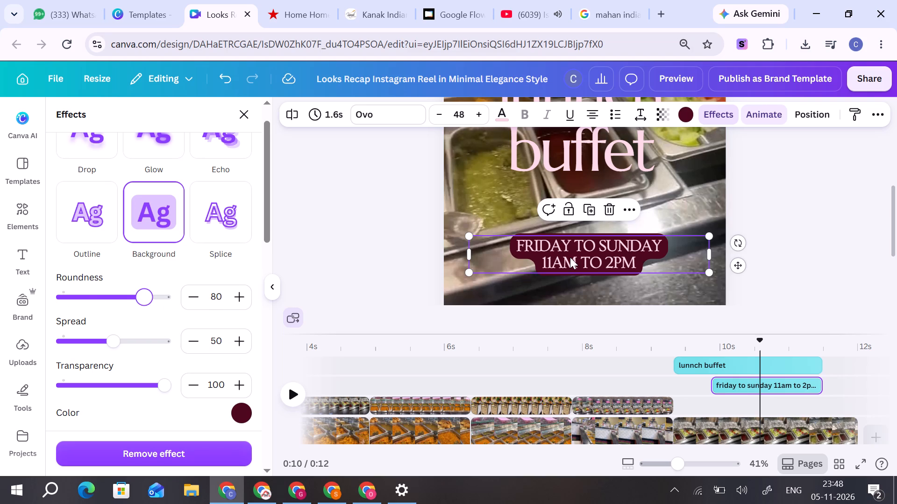
Move the days-and-hours text up so it sits just beneath the word "buffet".
{"action": "left_click_drag", "start_coordinate": [570, 257], "coordinate": [564, 200]}
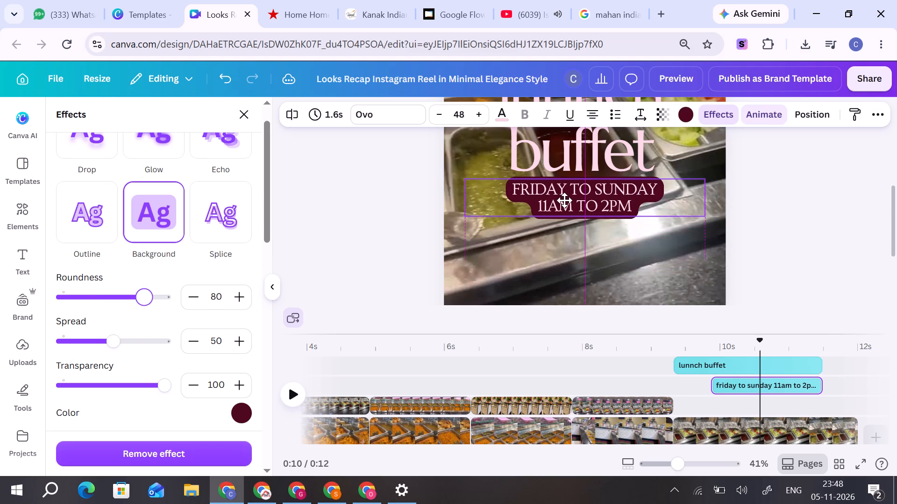
{"action": "left_click_drag", "start_coordinate": [564, 200], "coordinate": [564, 204]}
{"action": "left_click_drag", "start_coordinate": [896, 209], "coordinate": [896, 237]}
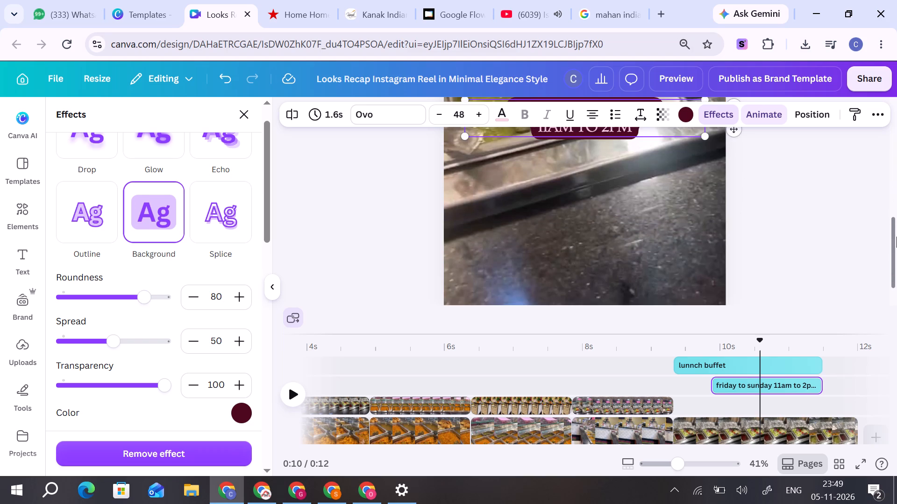
{"action": "left_click_drag", "start_coordinate": [896, 237], "coordinate": [896, 223]}
{"action": "left_click", "coordinate": [828, 229]}
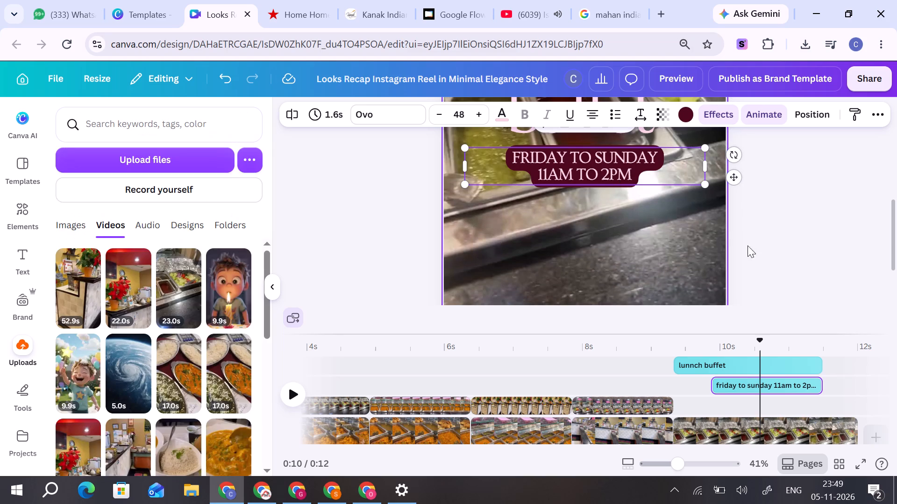
{"action": "left_click", "coordinate": [824, 242]}
{"action": "left_click", "coordinate": [570, 166]}
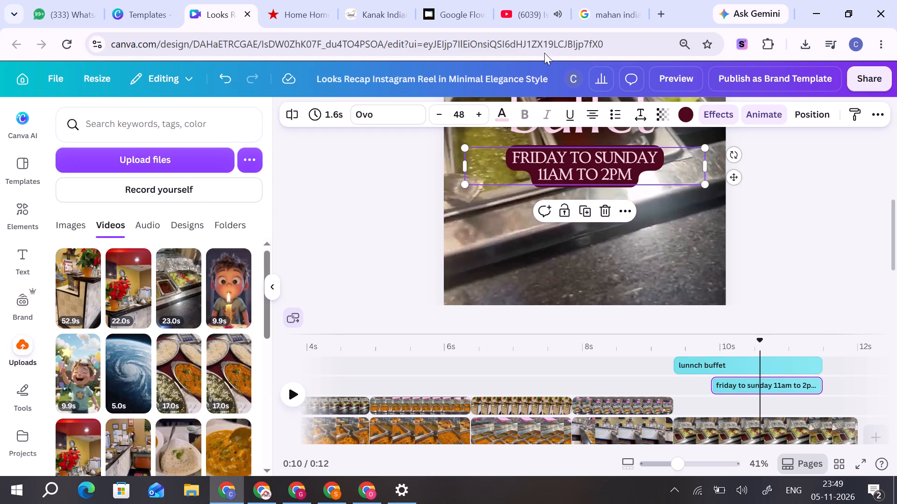
Switch to YouTube and play the Think School video "Trump's Midterm Election Defeat?" from the suggested videos.
{"action": "left_click", "coordinate": [530, 8]}
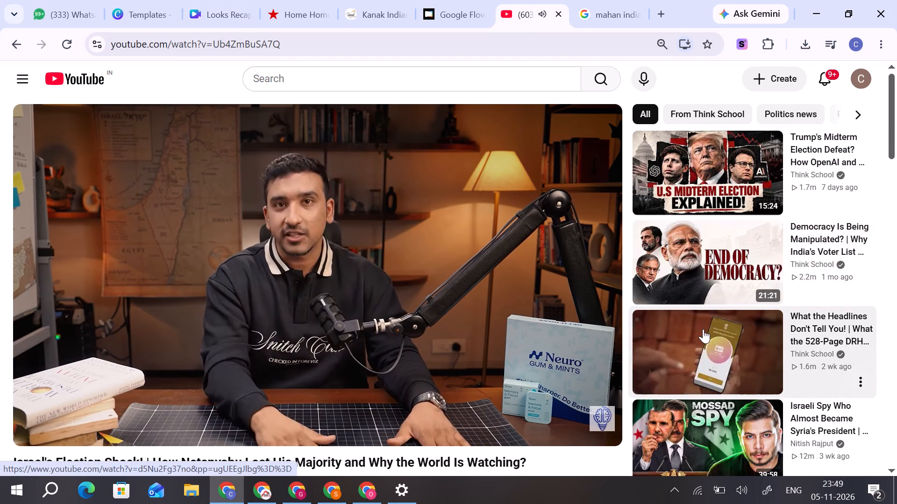
{"action": "scroll", "coordinate": [703, 329], "scroll_direction": "down", "scroll_amount": 1}
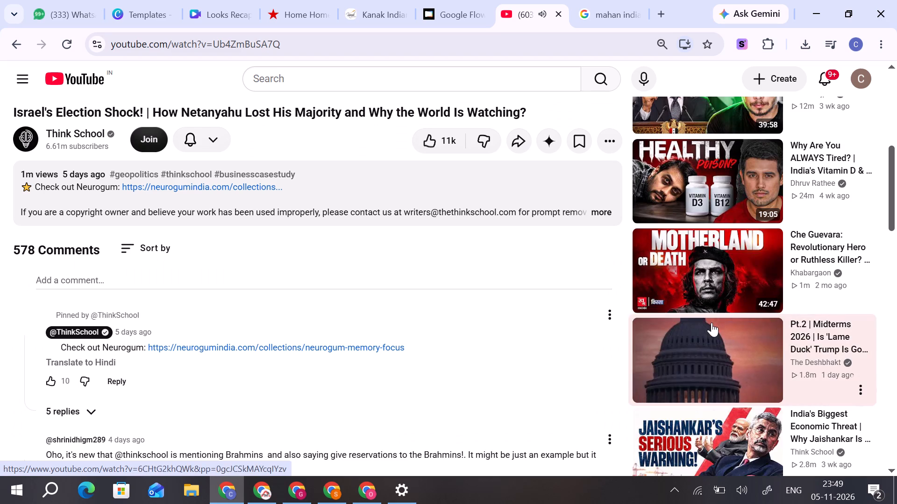
{"action": "scroll", "coordinate": [712, 322], "scroll_direction": "up", "scroll_amount": 2}
{"action": "left_click", "coordinate": [722, 163]}
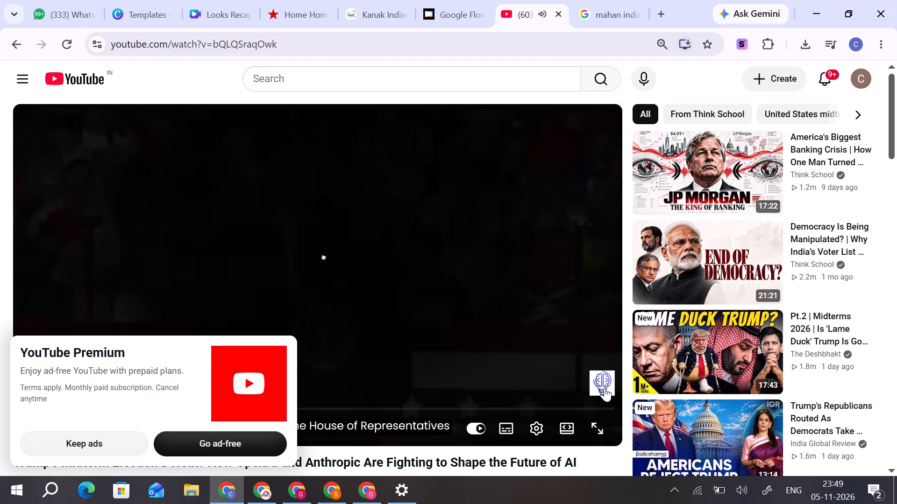
Dismiss the YouTube Premium offer by choosing to keep ads.
{"action": "left_click", "coordinate": [99, 443]}
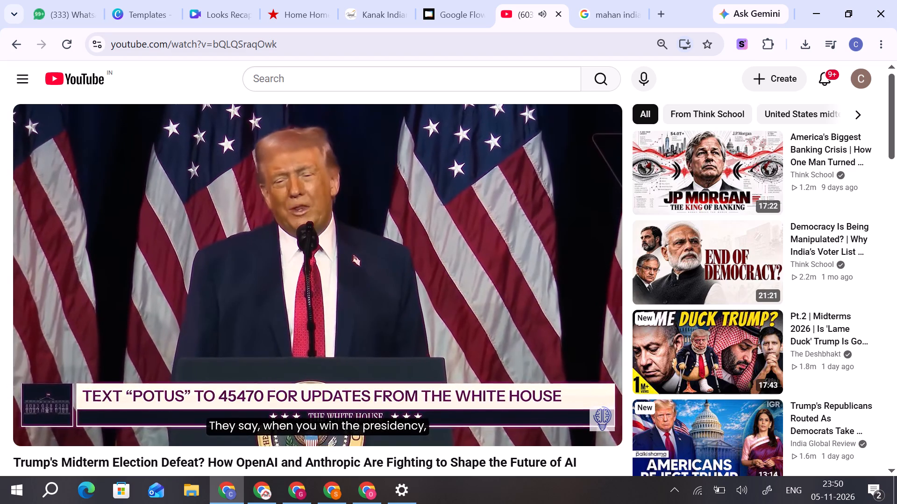
Switch back to the Canva reel, duplicate the days-and-hours text and place the copy just below the original.
{"action": "left_click", "coordinate": [199, 0]}
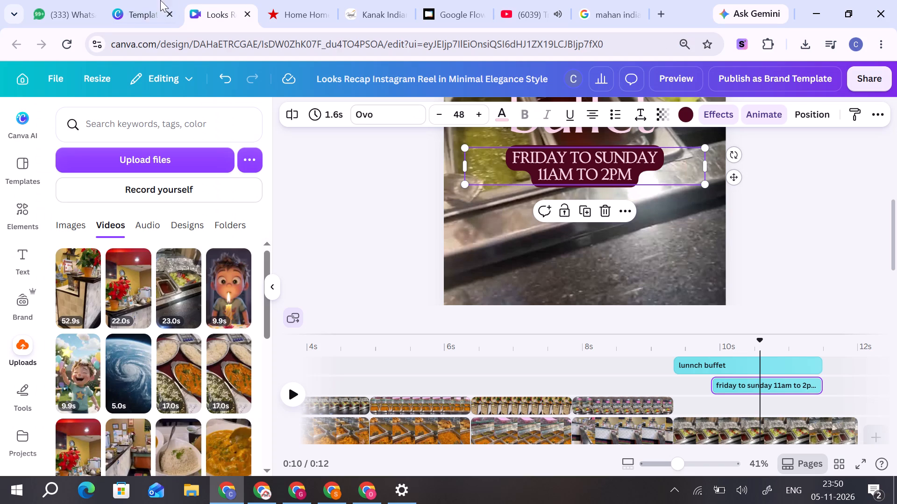
{"action": "left_click", "coordinate": [581, 213]}
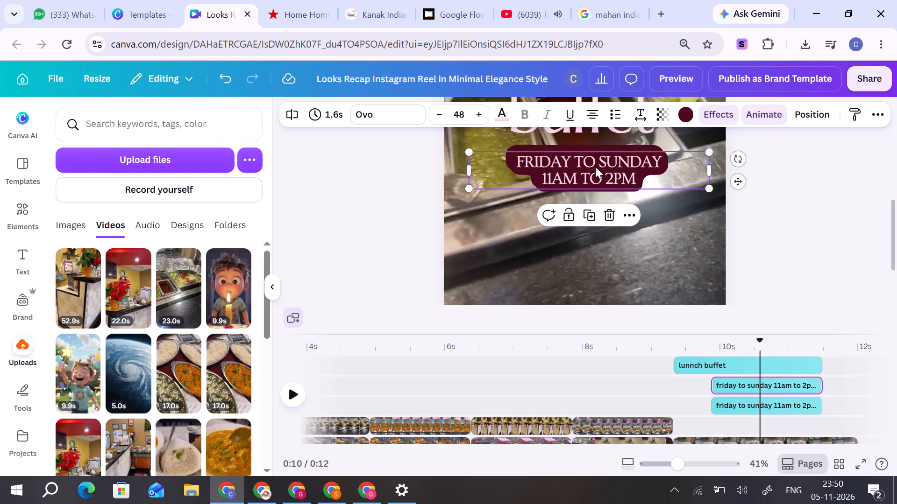
{"action": "left_click_drag", "start_coordinate": [595, 167], "coordinate": [590, 209]}
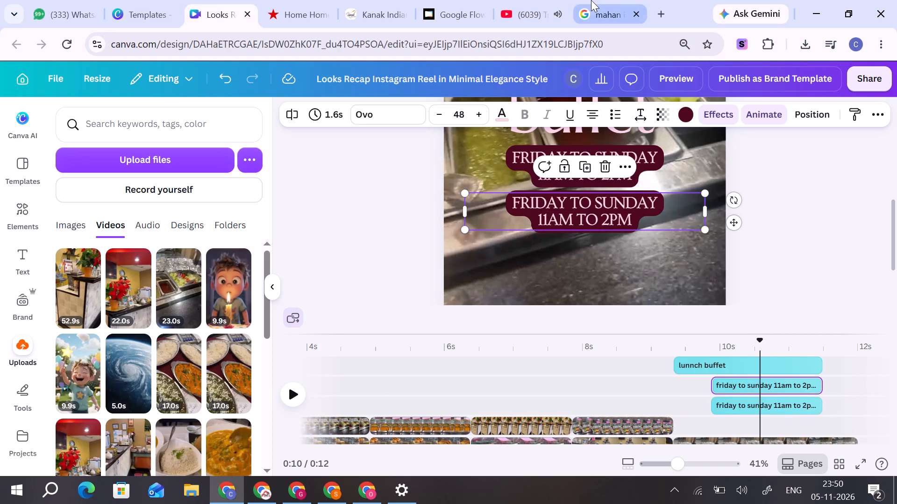
Switch to Google, search for "shaan indian cuisine cincinnati oh" and open the Shaan Indian Cuisine place listing.
{"action": "left_click", "coordinate": [596, 0]}
{"action": "left_click", "coordinate": [497, 44]}
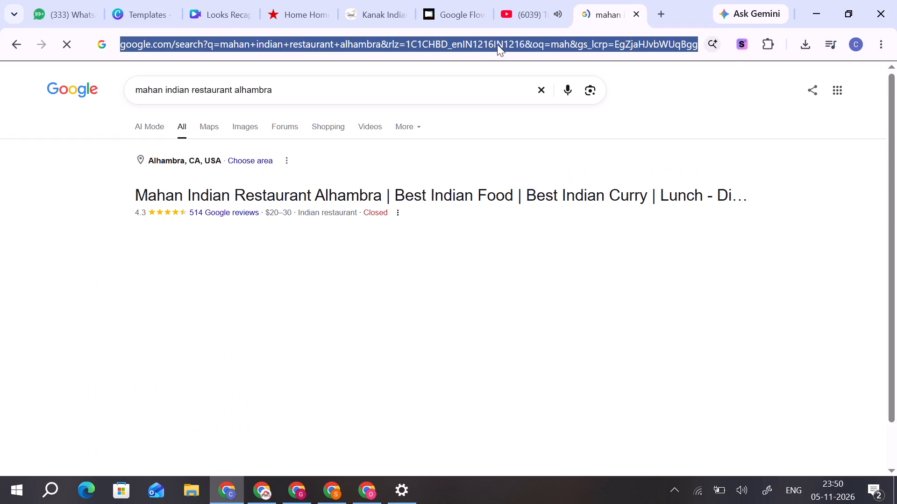
{"action": "key", "text": "s"}
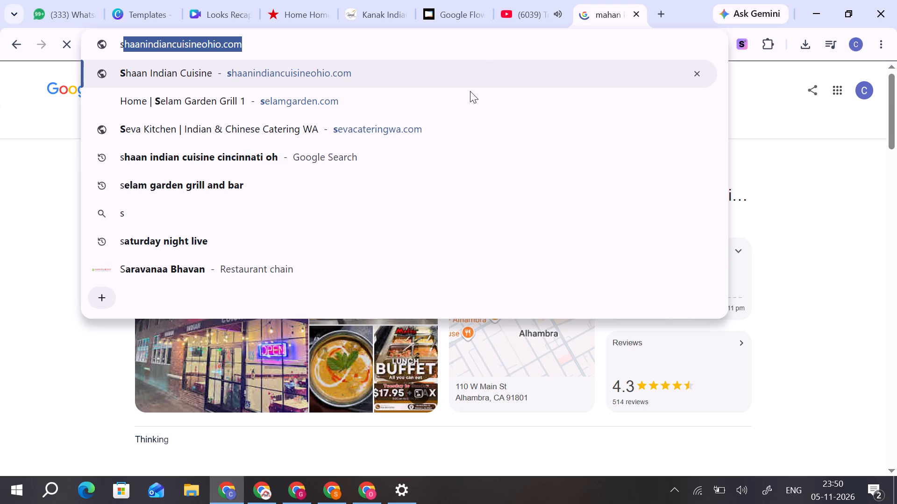
{"action": "left_click", "coordinate": [399, 161]}
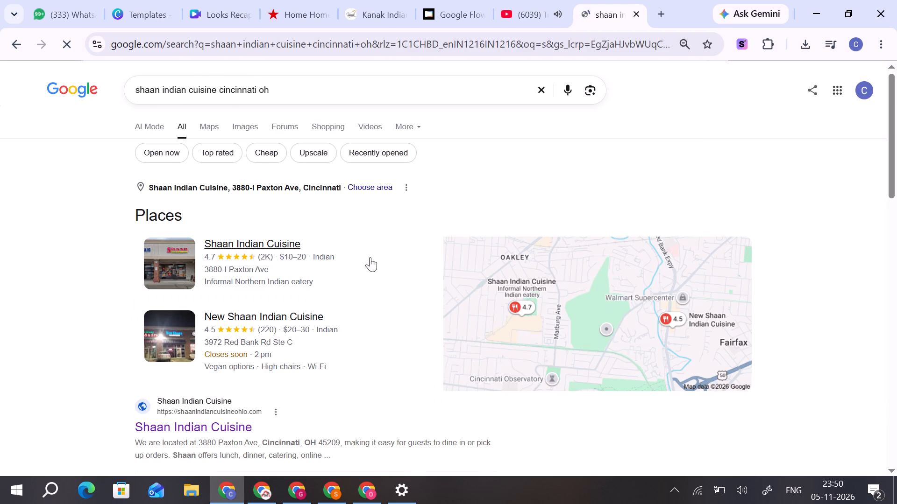
{"action": "left_click", "coordinate": [296, 244]}
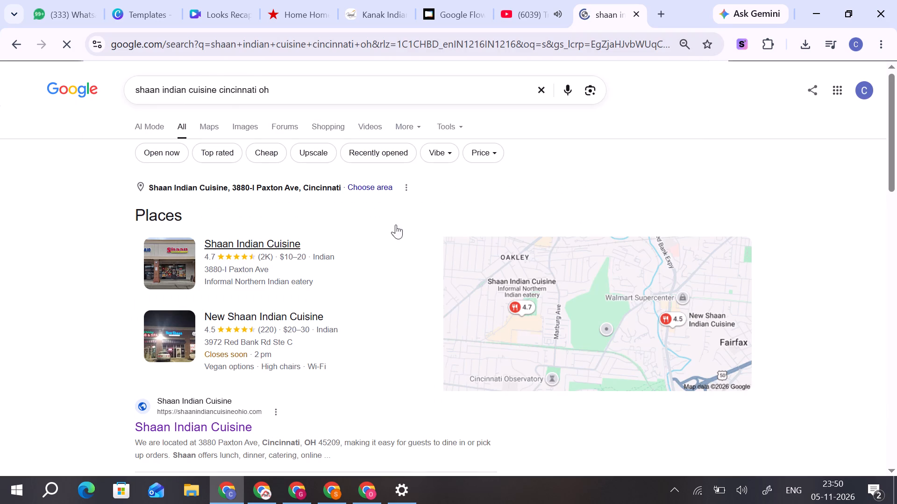
Open Shaan Indian Cuisine's location in Google Maps and copy its address.
{"action": "left_click_drag", "start_coordinate": [894, 123], "coordinate": [895, 135]}
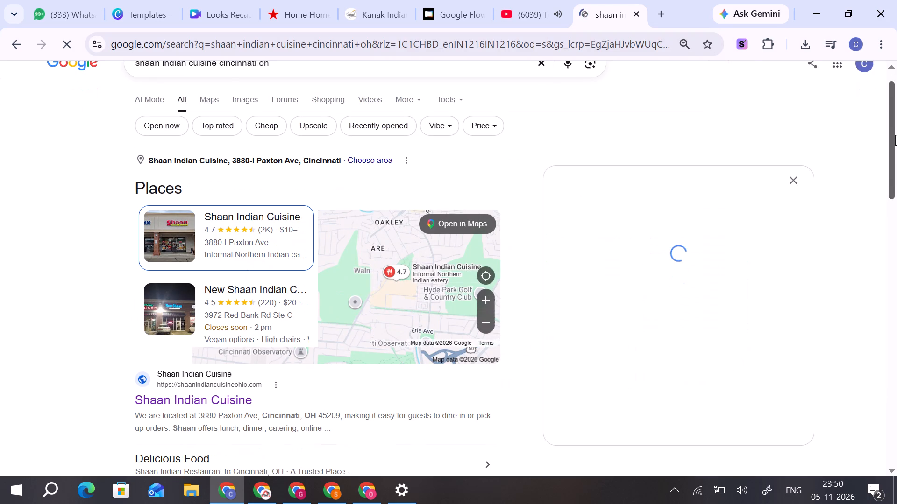
{"action": "left_click_drag", "start_coordinate": [895, 135], "coordinate": [896, 189]}
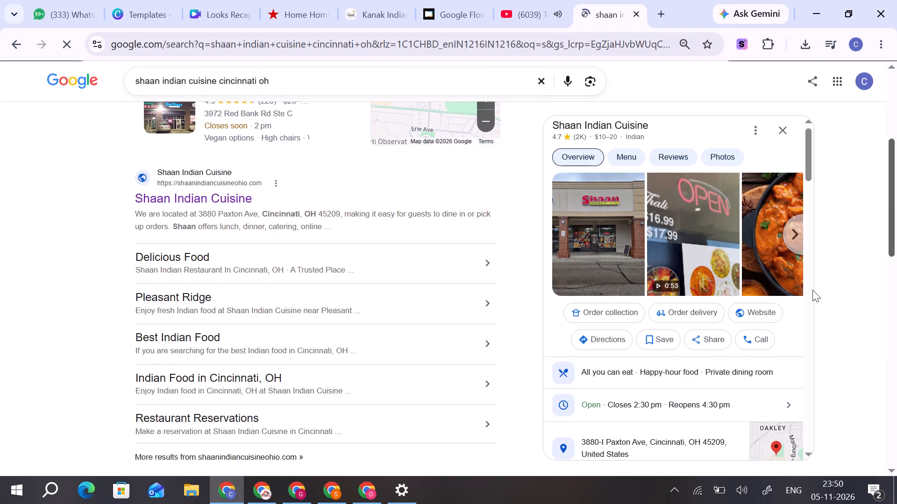
{"action": "left_click_drag", "start_coordinate": [810, 159], "coordinate": [817, 192]}
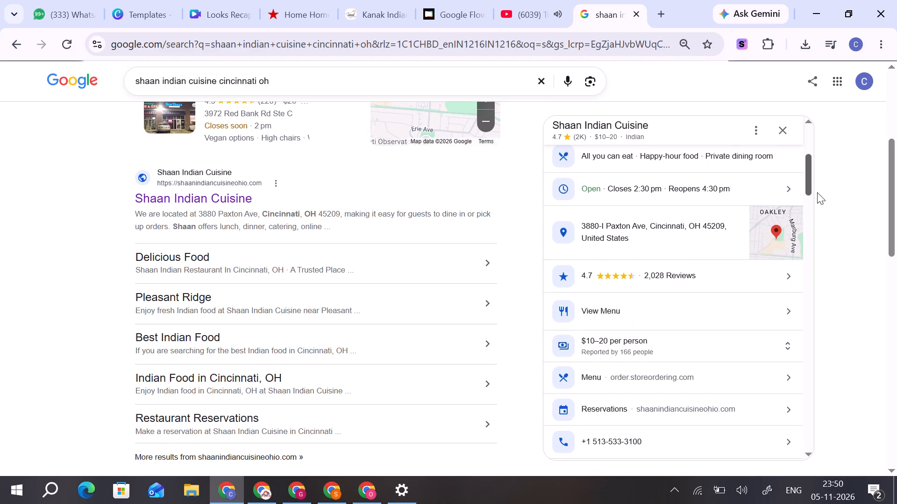
{"action": "left_click_drag", "start_coordinate": [817, 192], "coordinate": [819, 192]}
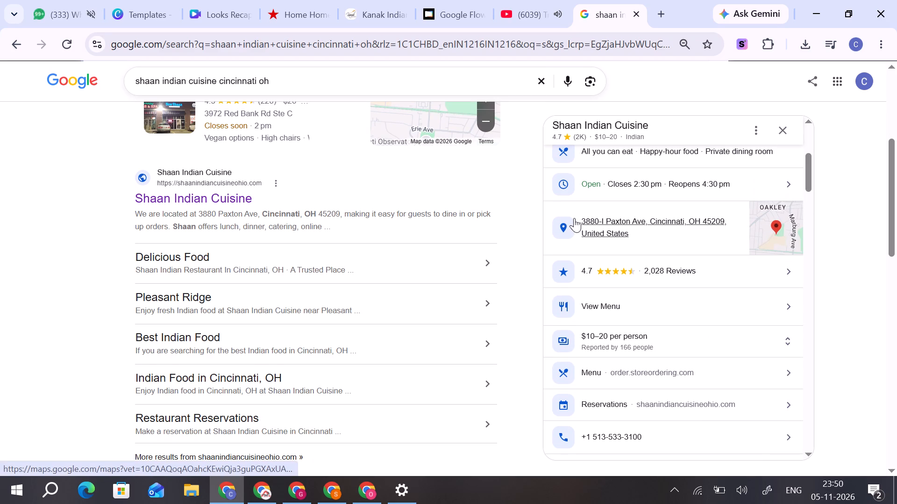
{"action": "left_click_drag", "start_coordinate": [574, 218], "coordinate": [591, 219]}
{"action": "left_click_drag", "start_coordinate": [666, 234], "coordinate": [629, 236]}
{"action": "left_click", "coordinate": [658, 245]}
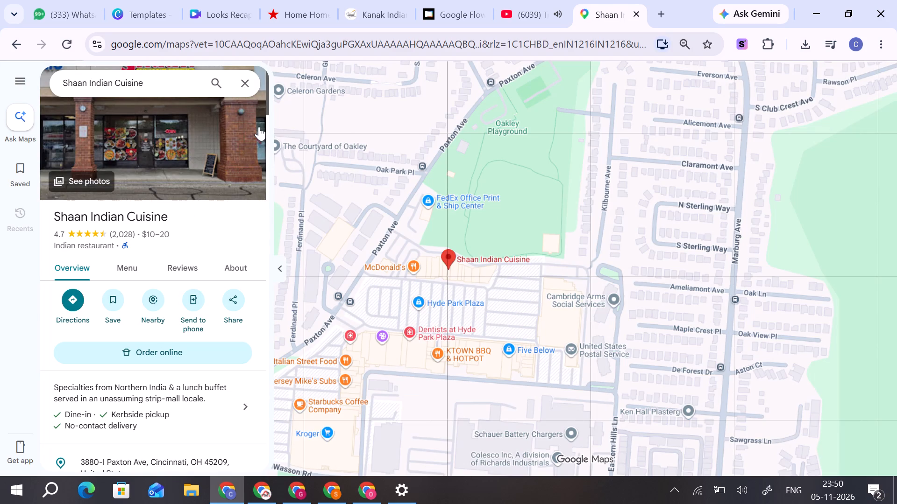
{"action": "left_click_drag", "start_coordinate": [267, 91], "coordinate": [270, 125]}
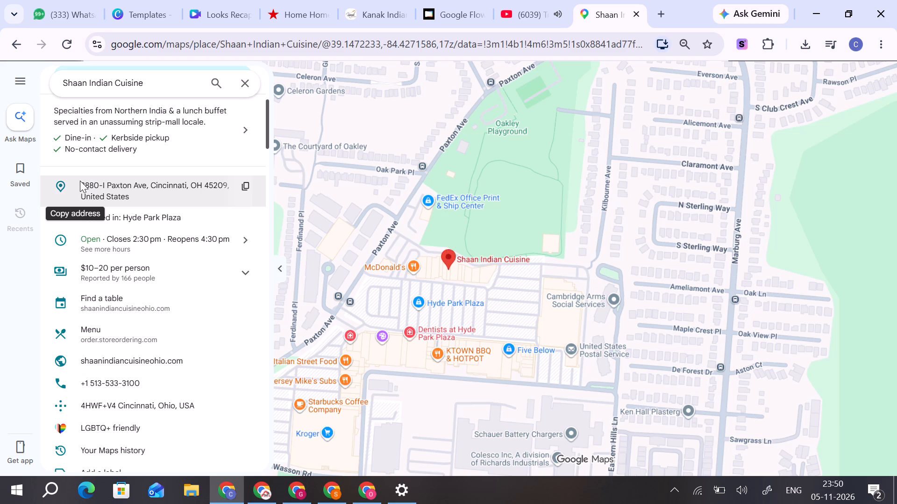
{"action": "left_click", "coordinate": [246, 186]}
In the Canva reel, replace the duplicated text with the copied restaurant address, leaving out the country.
{"action": "left_click", "coordinate": [216, 0]}
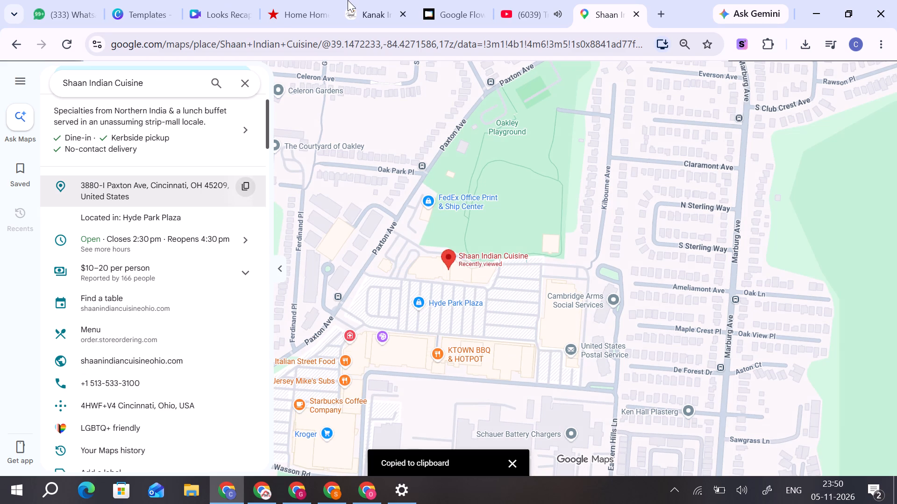
{"action": "left_click", "coordinate": [544, 204]}
{"action": "key", "text": "ctrl+v"}
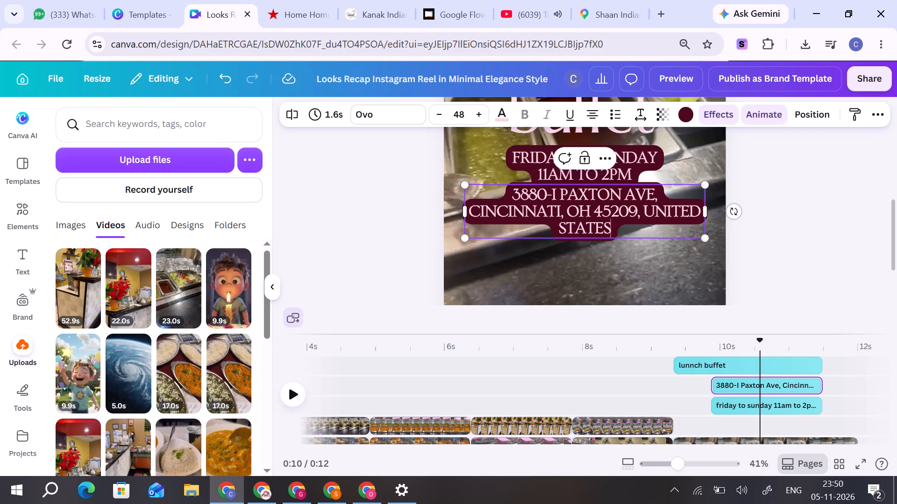
{"action": "left_click_drag", "start_coordinate": [619, 228], "coordinate": [637, 209]}
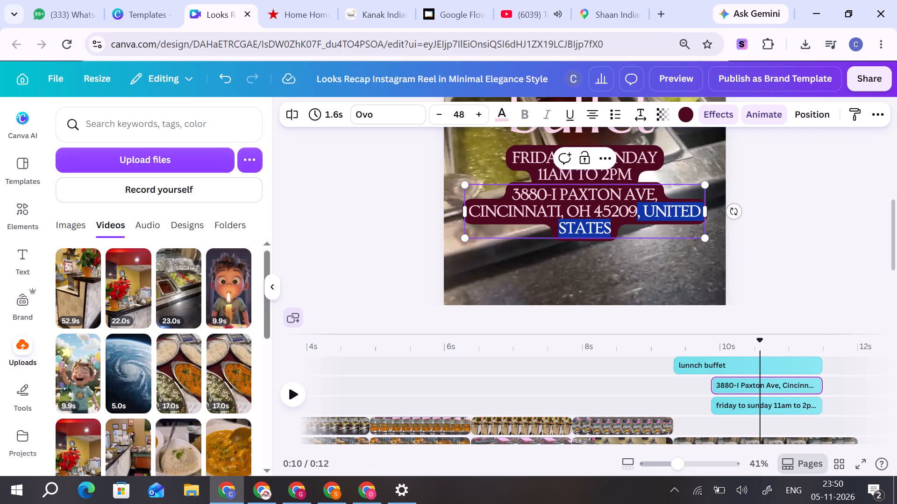
{"action": "left_click_drag", "start_coordinate": [637, 209], "coordinate": [638, 209]}
{"action": "key", "text": "BackSpace"}
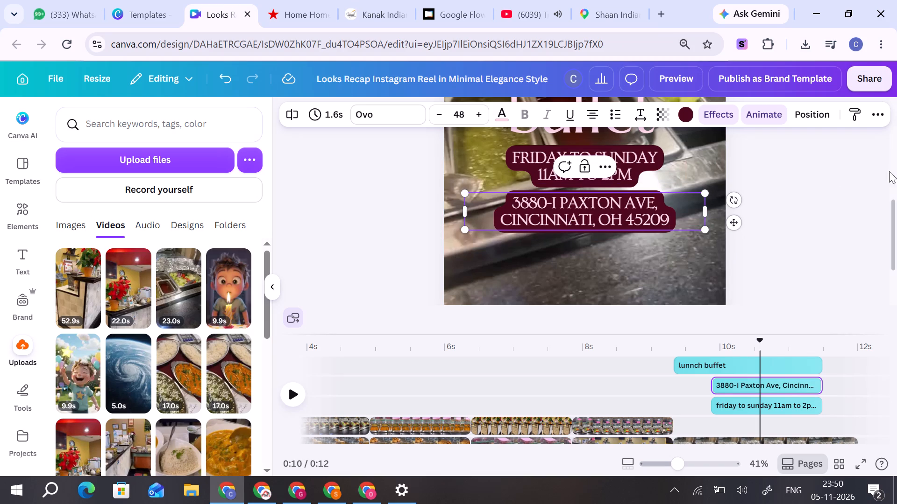
{"action": "left_click", "coordinate": [822, 195]}
Enlarge the address text to about size 55.6 and centre it beneath the days-and-hours text.
{"action": "left_click", "coordinate": [646, 209]}
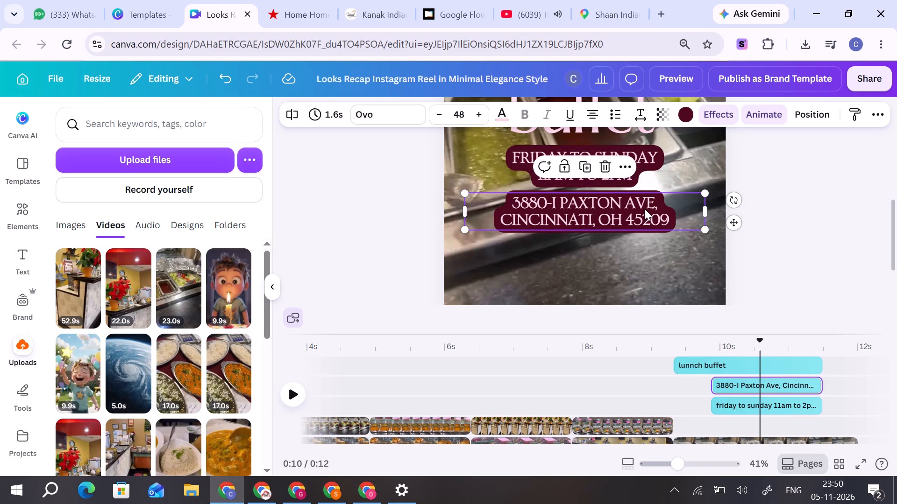
{"action": "left_click_drag", "start_coordinate": [706, 231], "coordinate": [742, 245]}
{"action": "left_click", "coordinate": [799, 238]}
{"action": "left_click_drag", "start_coordinate": [671, 217], "coordinate": [655, 219]}
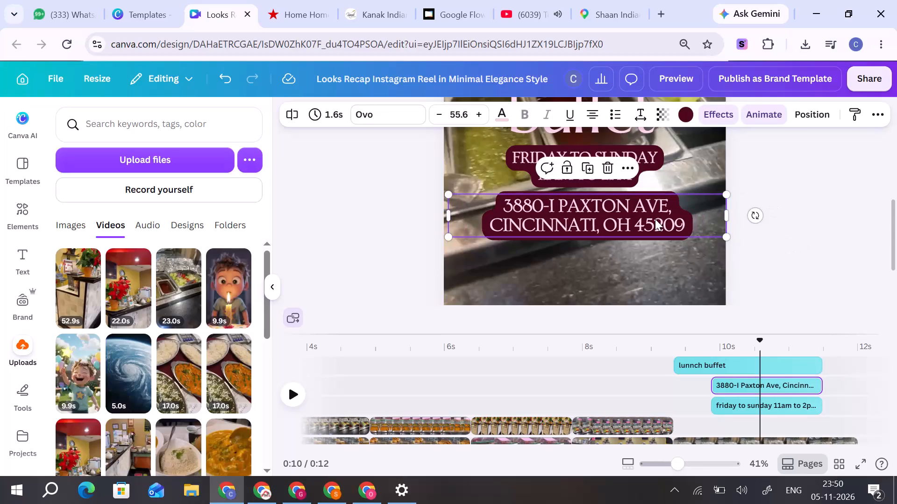
{"action": "left_click", "coordinate": [819, 231]}
{"action": "scroll", "coordinate": [833, 243], "scroll_direction": "up", "scroll_amount": 4}
{"action": "scroll", "coordinate": [833, 243], "scroll_direction": "down", "scroll_amount": 2}
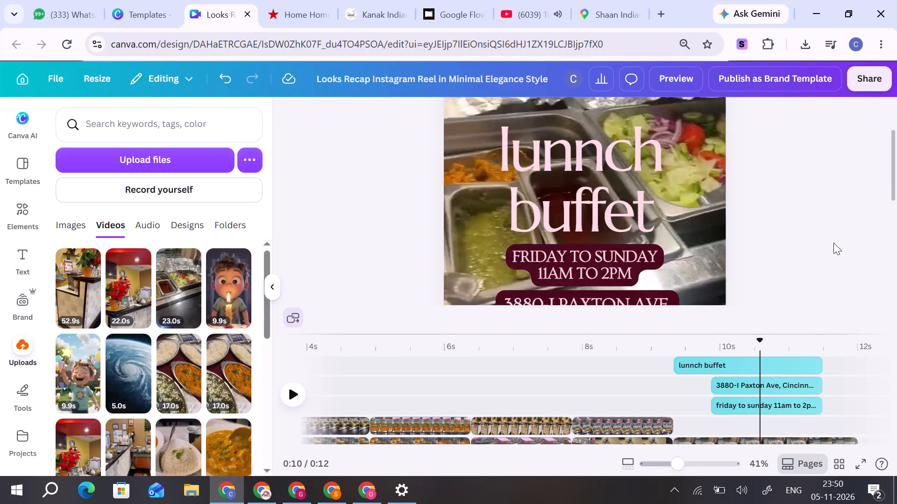
{"action": "scroll", "coordinate": [833, 243], "scroll_direction": "down", "scroll_amount": 1}
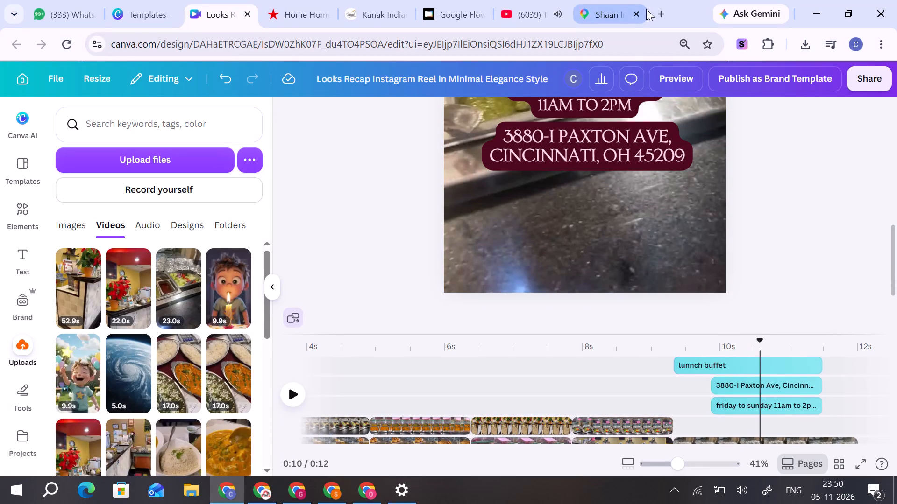
Return from the restaurant's Google Maps page to the Shaan Indian Cuisine search results.
{"action": "left_click", "coordinate": [601, 3]}
{"action": "scroll", "coordinate": [168, 234], "scroll_direction": "up", "scroll_amount": 4}
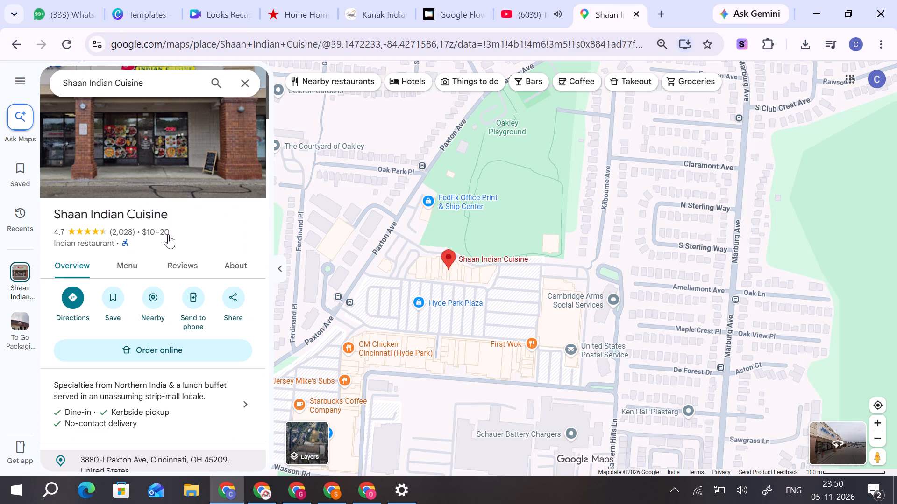
{"action": "left_click", "coordinate": [20, 46]}
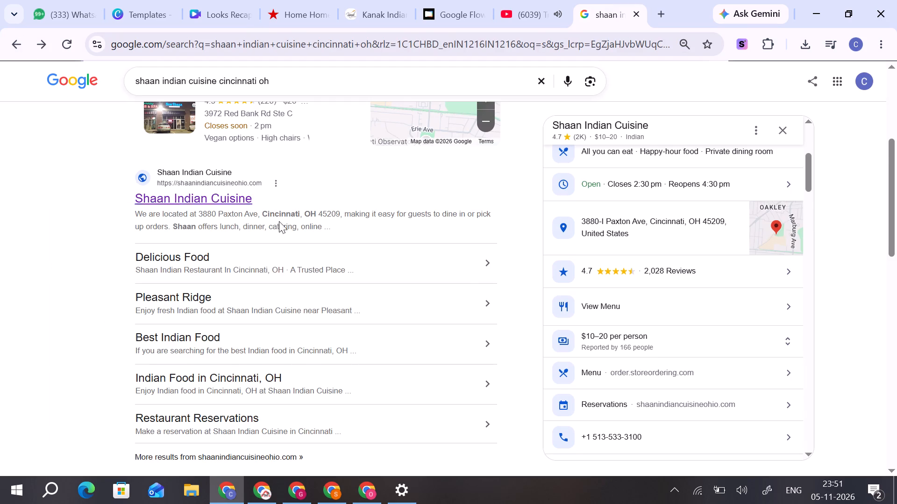
{"action": "scroll", "coordinate": [289, 249], "scroll_direction": "up", "scroll_amount": 2}
Switch to YouTube and skip the Think School video forward past the three-minute mark.
{"action": "left_click", "coordinate": [547, 0]}
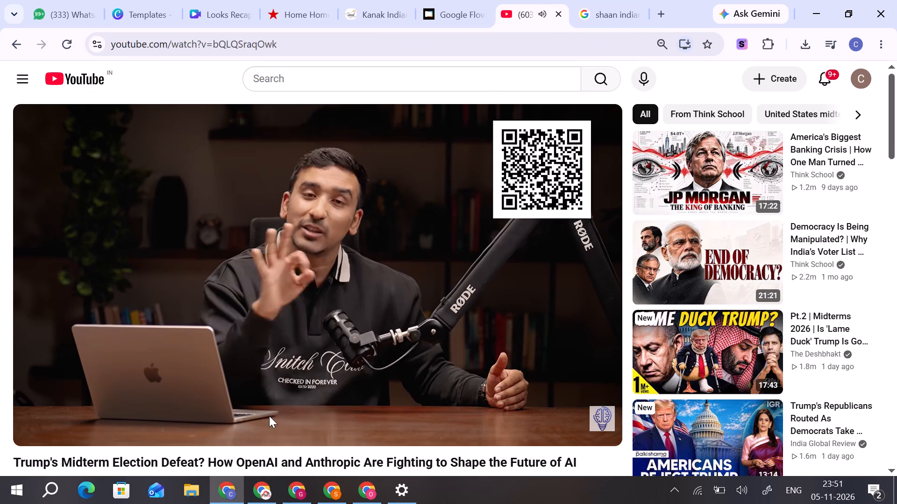
{"action": "left_click_drag", "start_coordinate": [91, 408], "coordinate": [96, 410]}
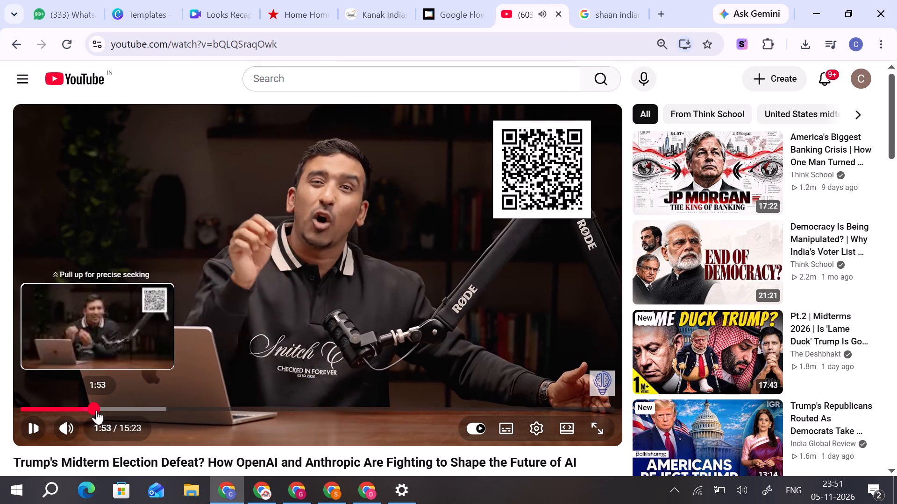
{"action": "left_click_drag", "start_coordinate": [96, 410], "coordinate": [123, 410]}
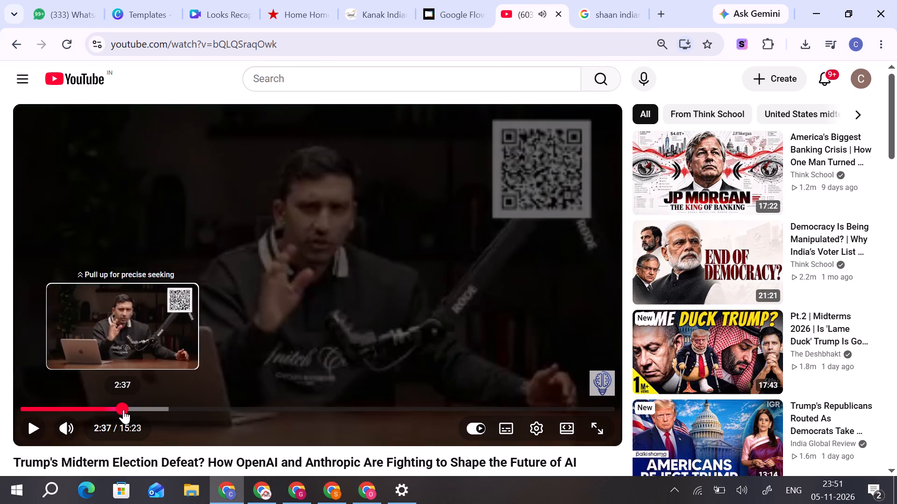
{"action": "left_click_drag", "start_coordinate": [123, 410], "coordinate": [146, 410]}
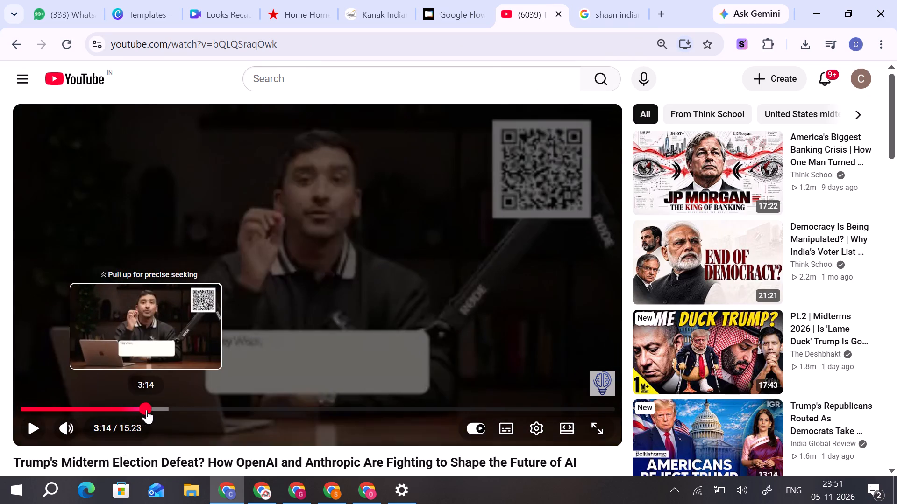
{"action": "left_click_drag", "start_coordinate": [146, 410], "coordinate": [143, 412]}
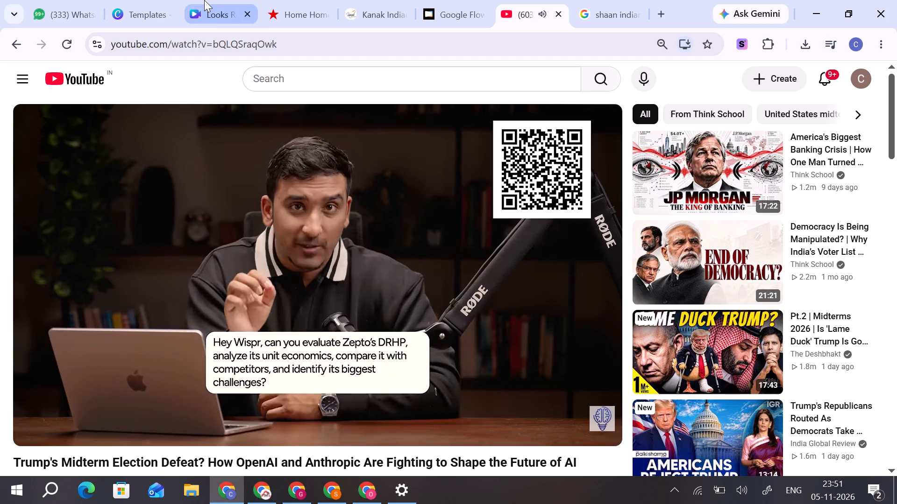
Return to the Google results and open the Shaan Indian Cuisine website from the restaurant's listing.
{"action": "left_click", "coordinate": [204, 0]}
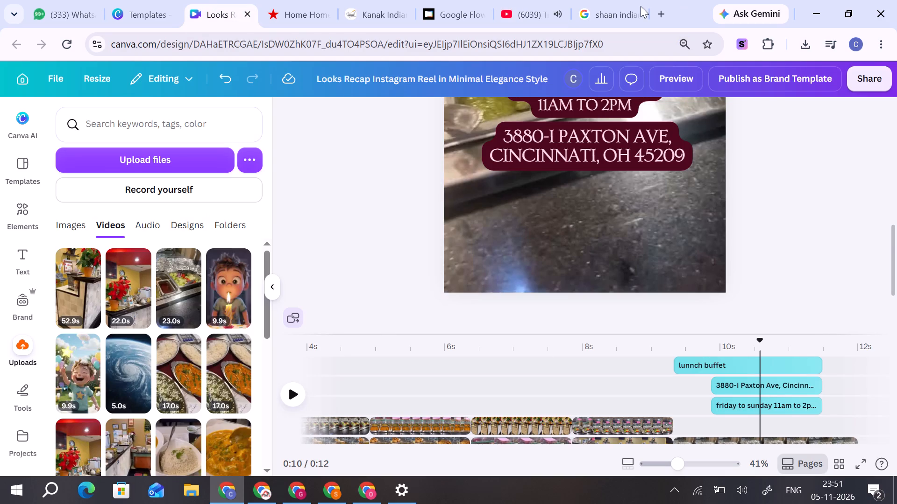
{"action": "left_click", "coordinate": [605, 2]}
{"action": "scroll", "coordinate": [614, 276], "scroll_direction": "up", "scroll_amount": 3}
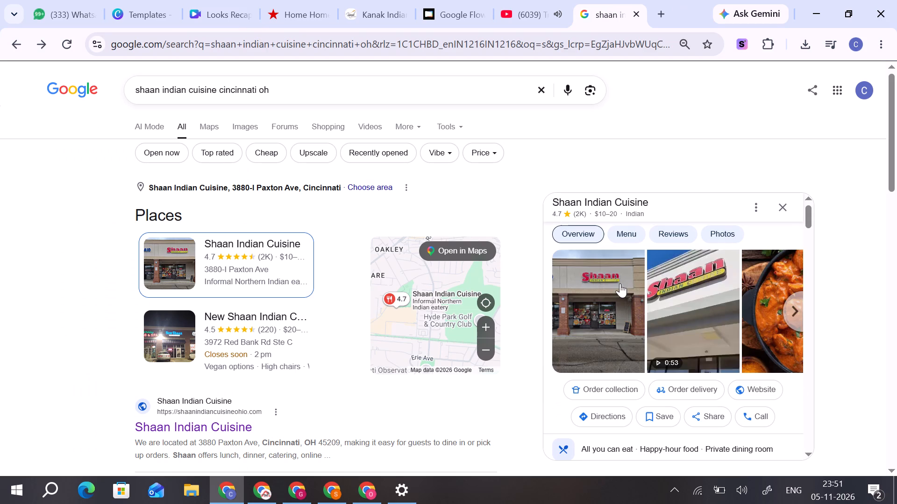
{"action": "left_click", "coordinate": [756, 390]}
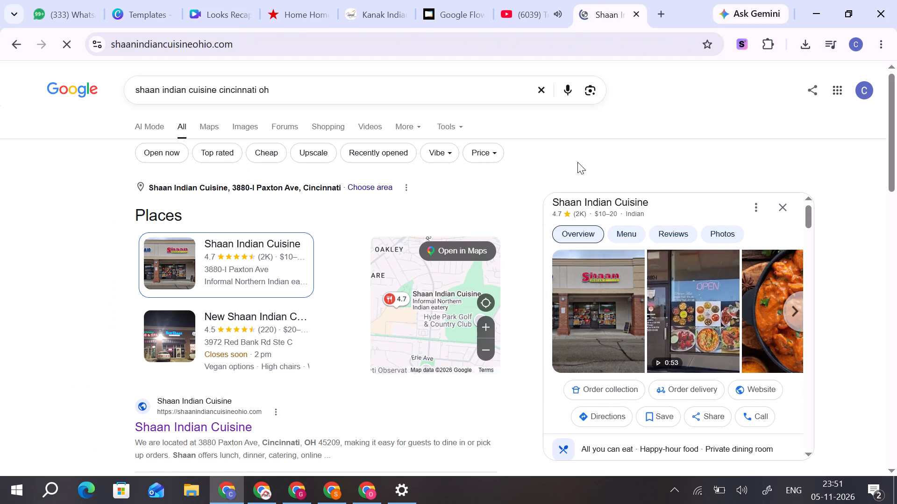
{"action": "left_click", "coordinate": [625, 89]}
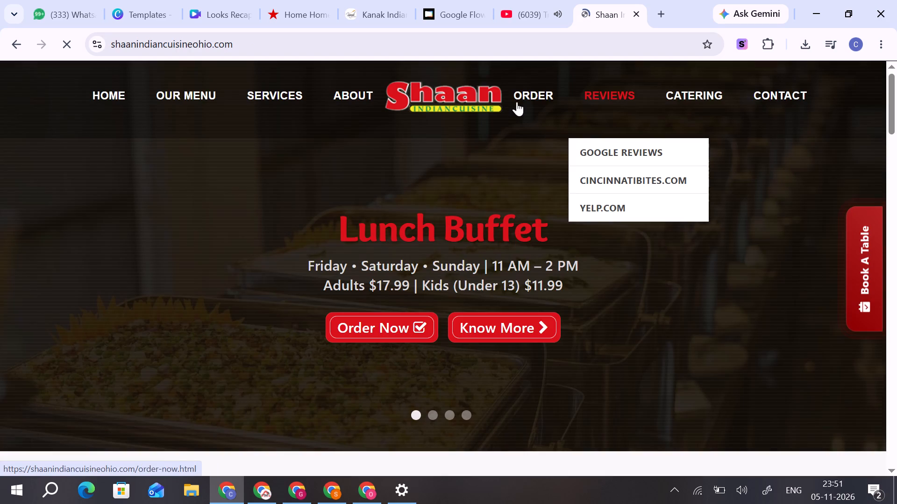
Bring the Shaan Indian Cuisine logo from the website header into the Canva reel's uploads.
{"action": "left_click_drag", "start_coordinate": [464, 102], "coordinate": [237, 7]}
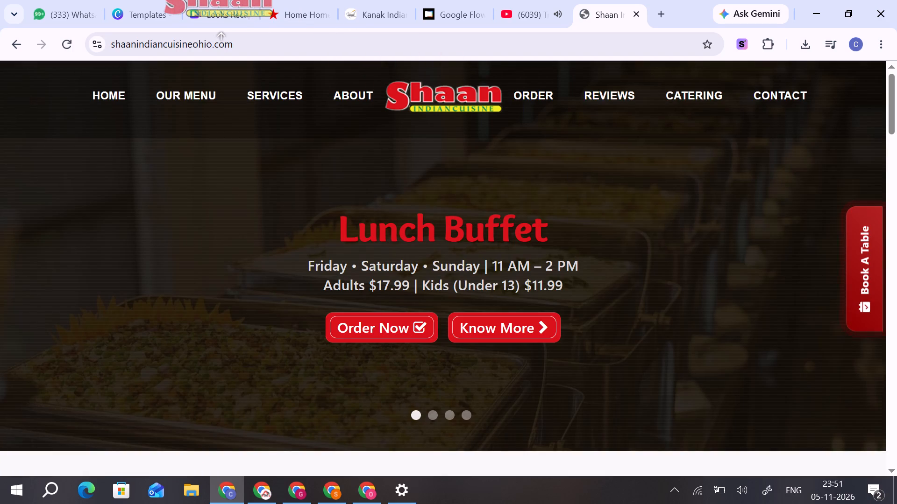
{"action": "left_click_drag", "start_coordinate": [237, 7], "coordinate": [210, 307]}
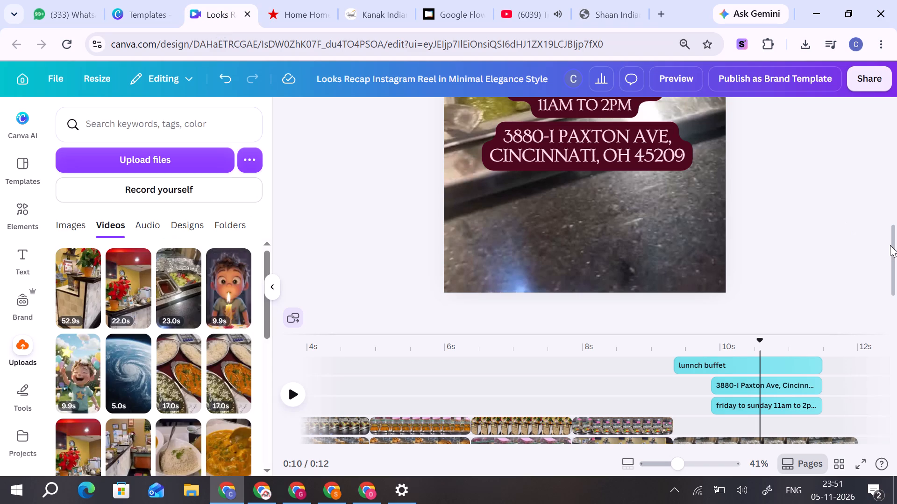
Add the uploaded Shaan Indian Cuisine logo to the reel's timeline as an overlay track among the text layers.
{"action": "left_click_drag", "start_coordinate": [896, 251], "coordinate": [888, 131]}
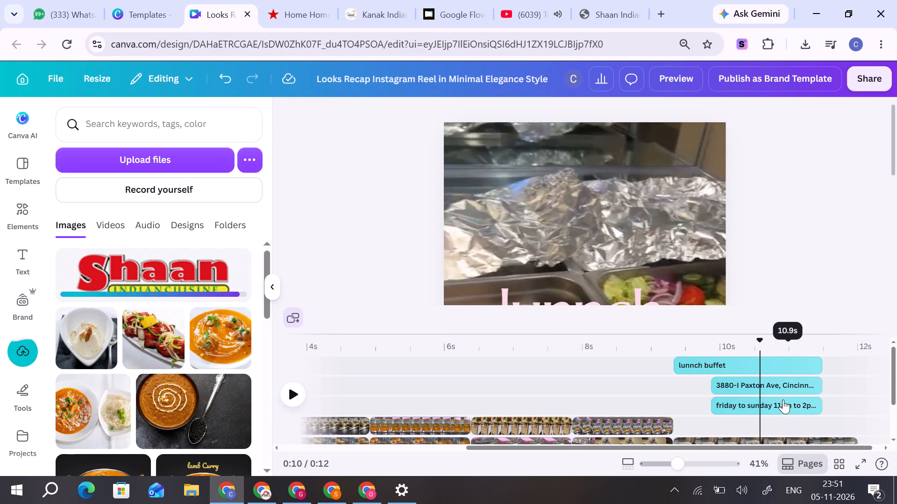
{"action": "scroll", "coordinate": [783, 399], "scroll_direction": "up", "scroll_amount": 8}
{"action": "left_click_drag", "start_coordinate": [894, 376], "coordinate": [893, 361]}
{"action": "left_click_drag", "start_coordinate": [178, 267], "coordinate": [391, 364]}
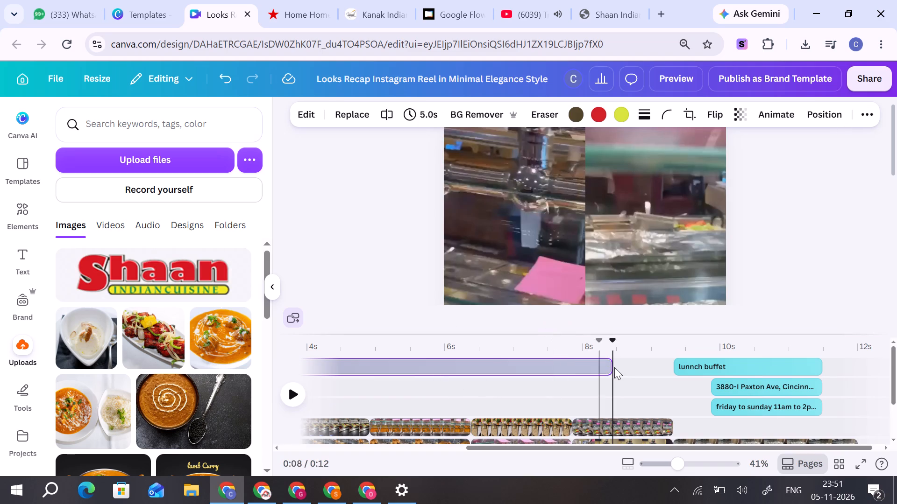
Extend the logo's timing to 11.4 s, running from the reel's start to the end of the closing text.
{"action": "left_click_drag", "start_coordinate": [609, 367], "coordinate": [691, 368]}
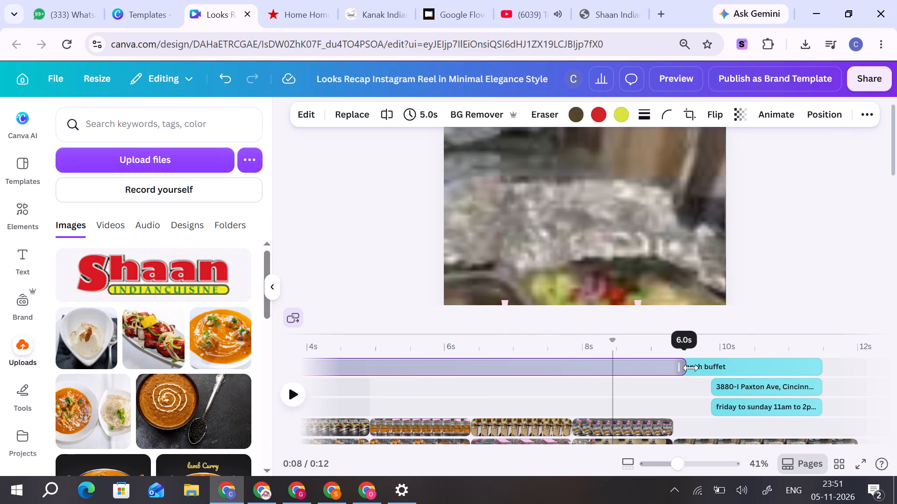
{"action": "left_click_drag", "start_coordinate": [691, 368], "coordinate": [805, 370]}
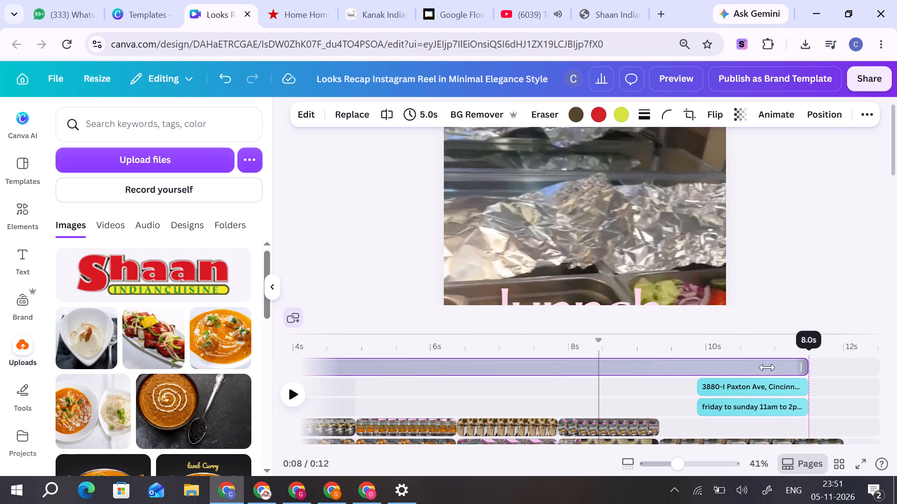
{"action": "left_click_drag", "start_coordinate": [570, 448], "coordinate": [489, 450]}
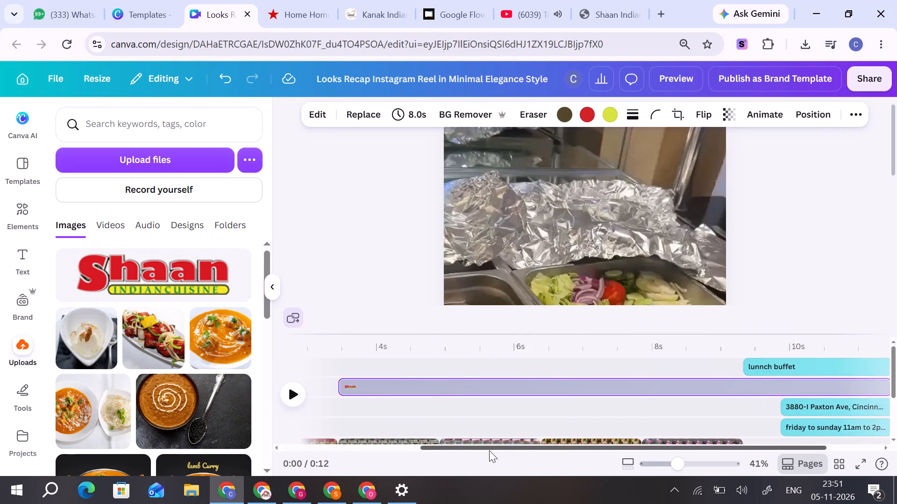
{"action": "left_click_drag", "start_coordinate": [489, 450], "coordinate": [428, 449]}
{"action": "left_click_drag", "start_coordinate": [472, 386], "coordinate": [293, 382]}
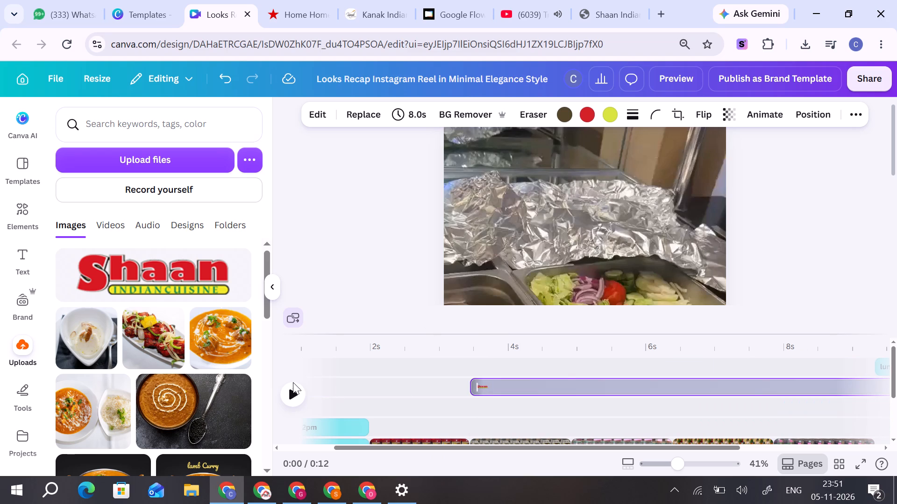
{"action": "left_click_drag", "start_coordinate": [293, 382], "coordinate": [237, 381]}
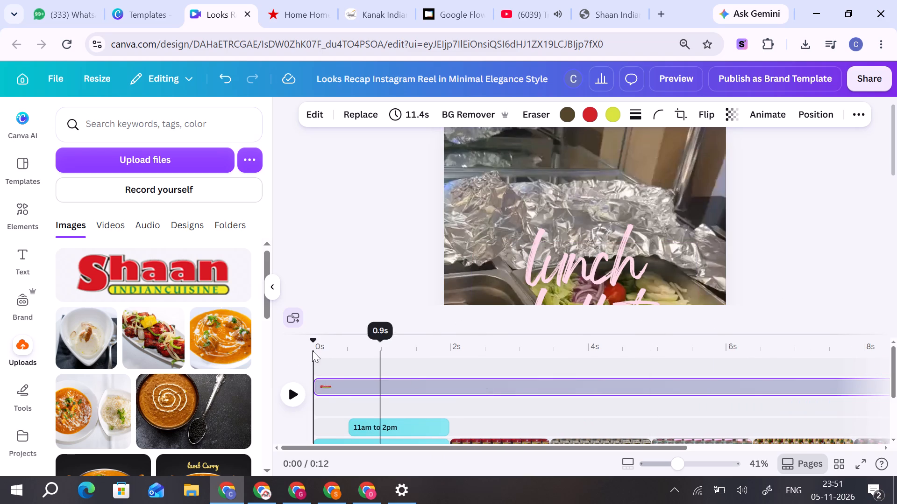
Move the logo near the top of the frame above the "lunch buffet" title, enlarge it and roughly centre it horizontally.
{"action": "left_click_drag", "start_coordinate": [313, 341], "coordinate": [343, 346]}
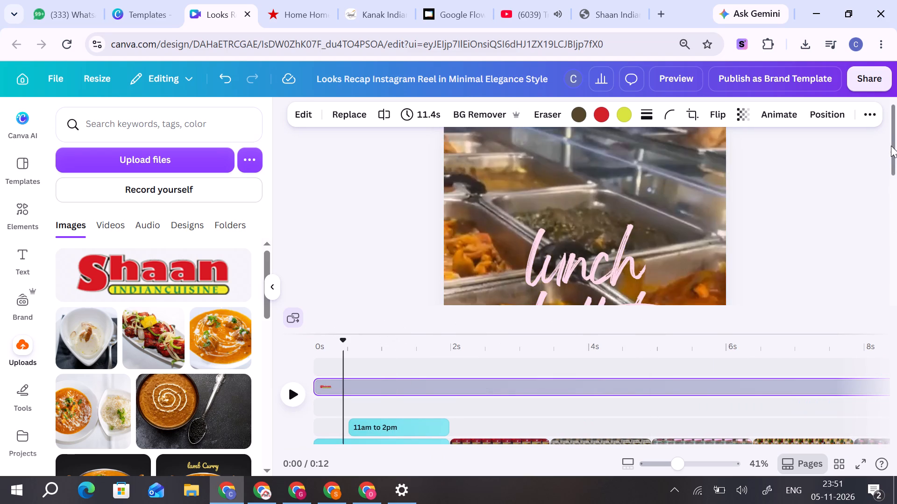
{"action": "left_click_drag", "start_coordinate": [891, 146], "coordinate": [896, 197]}
{"action": "left_click", "coordinate": [611, 233]}
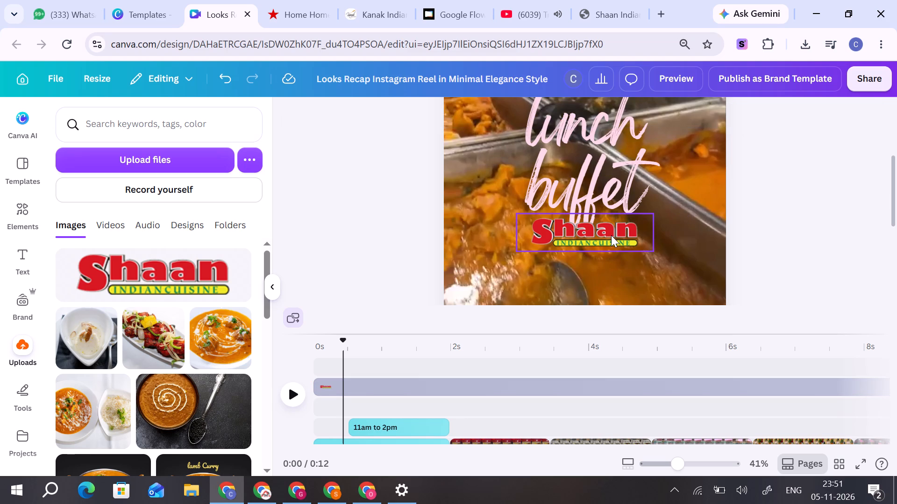
{"action": "left_click_drag", "start_coordinate": [611, 235], "coordinate": [599, 61]}
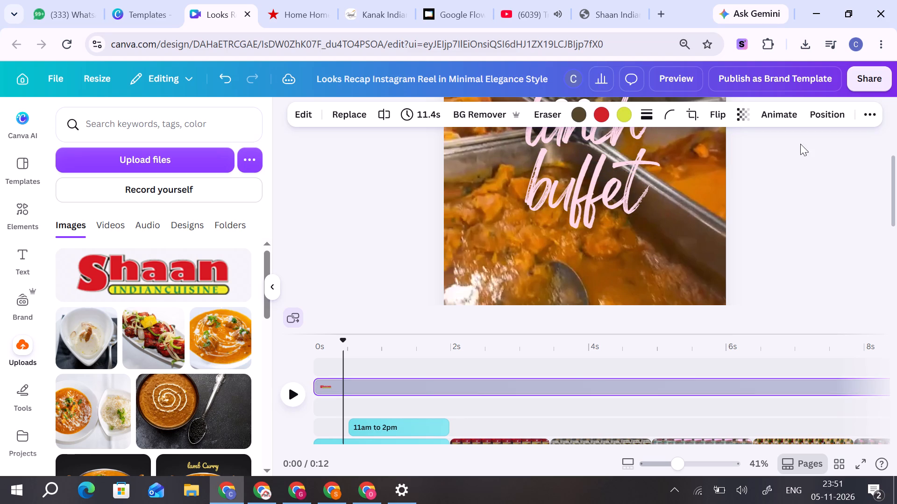
{"action": "left_click_drag", "start_coordinate": [896, 221], "coordinate": [891, 141]}
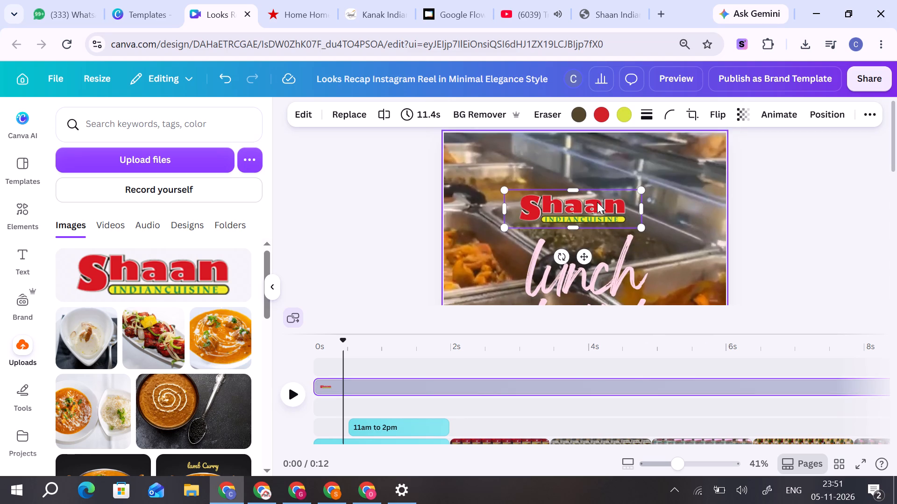
{"action": "left_click_drag", "start_coordinate": [586, 204], "coordinate": [588, 164]}
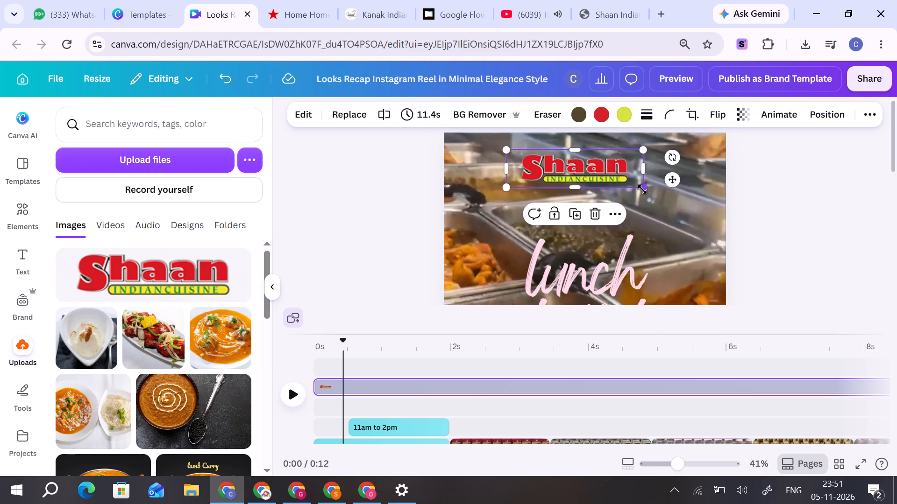
{"action": "left_click_drag", "start_coordinate": [642, 189], "coordinate": [694, 207]}
{"action": "left_click_drag", "start_coordinate": [660, 184], "coordinate": [642, 182]}
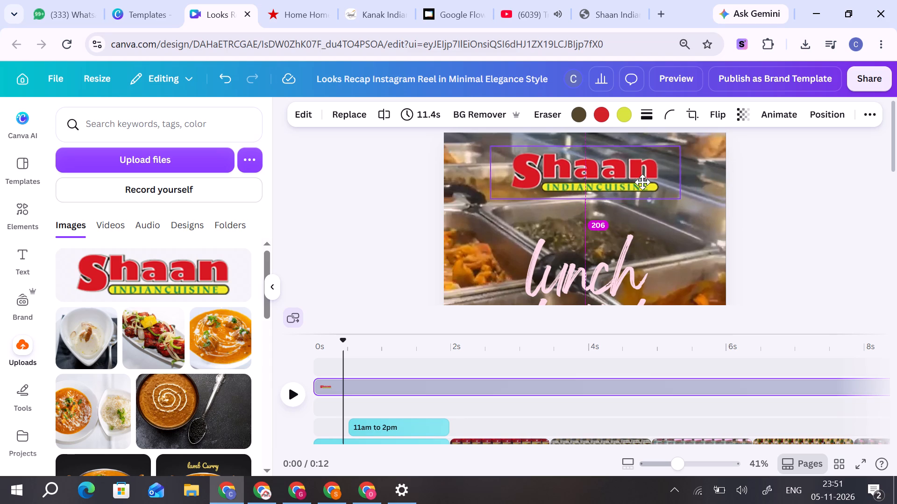
{"action": "left_click_drag", "start_coordinate": [642, 182], "coordinate": [639, 182]}
{"action": "left_click", "coordinate": [794, 200]}
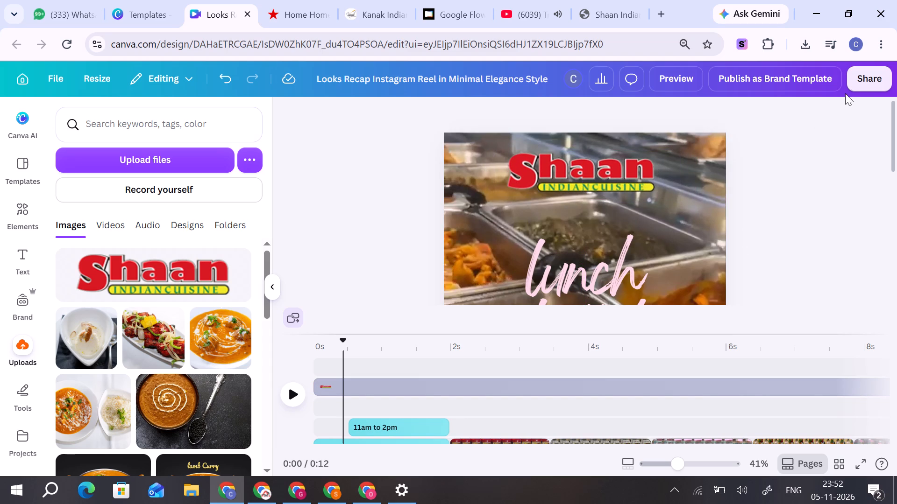
Open the download options for the finished reel.
{"action": "left_click", "coordinate": [870, 80]}
{"action": "left_click", "coordinate": [676, 356]}
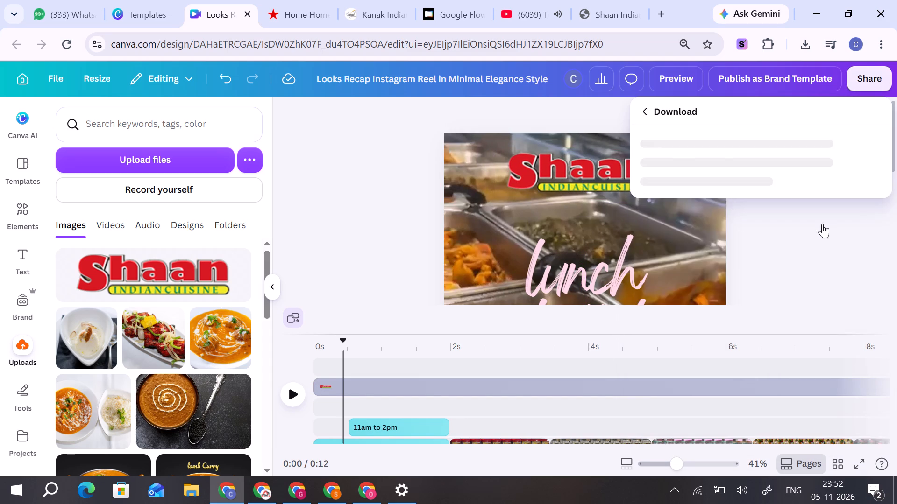
Download the finished lunch buffet reel as an MP4 video.
{"action": "left_click", "coordinate": [790, 213]}
{"action": "left_click", "coordinate": [787, 278]}
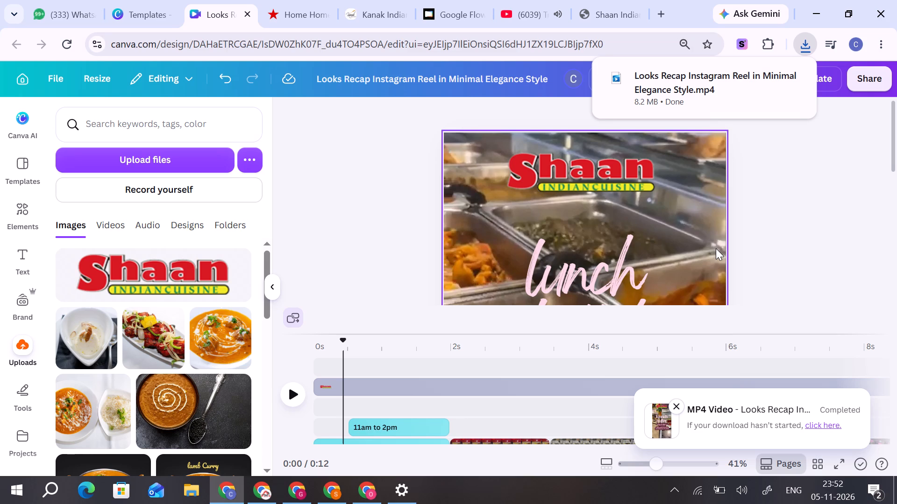
{"action": "scroll", "coordinate": [810, 237], "scroll_direction": "up", "scroll_amount": 6}
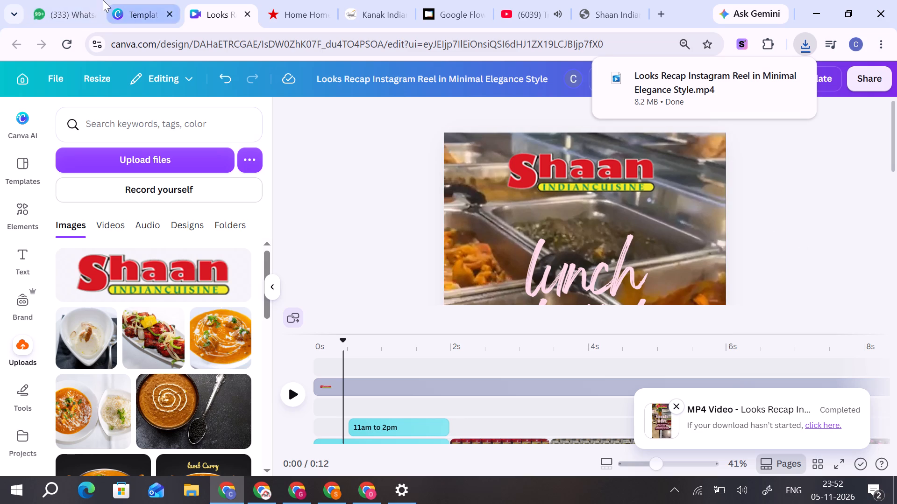